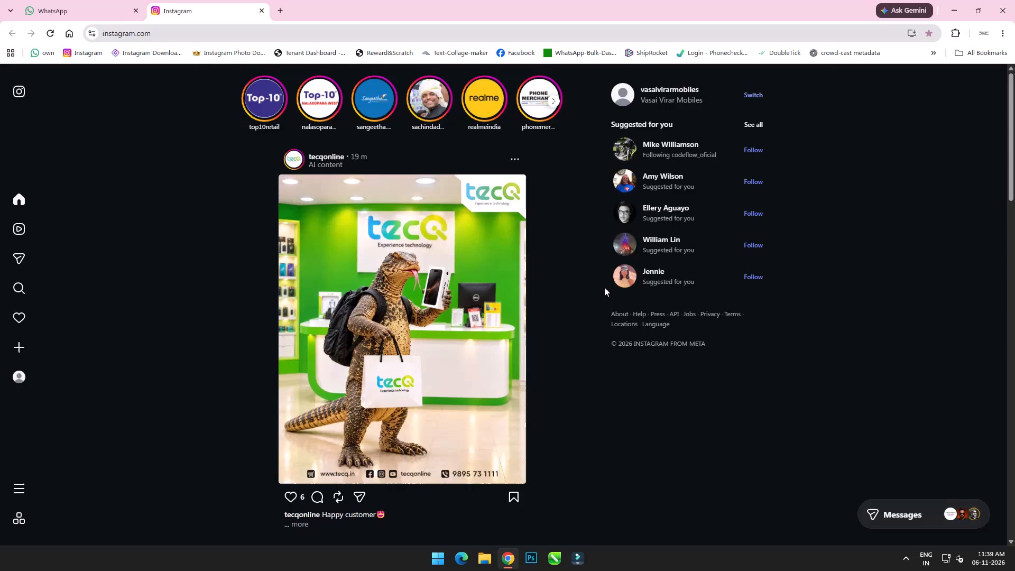
# View the top10retail stories and open the vivo V80 Diwali Utsav offer image in a new tab.
pyautogui.click(269, 93)
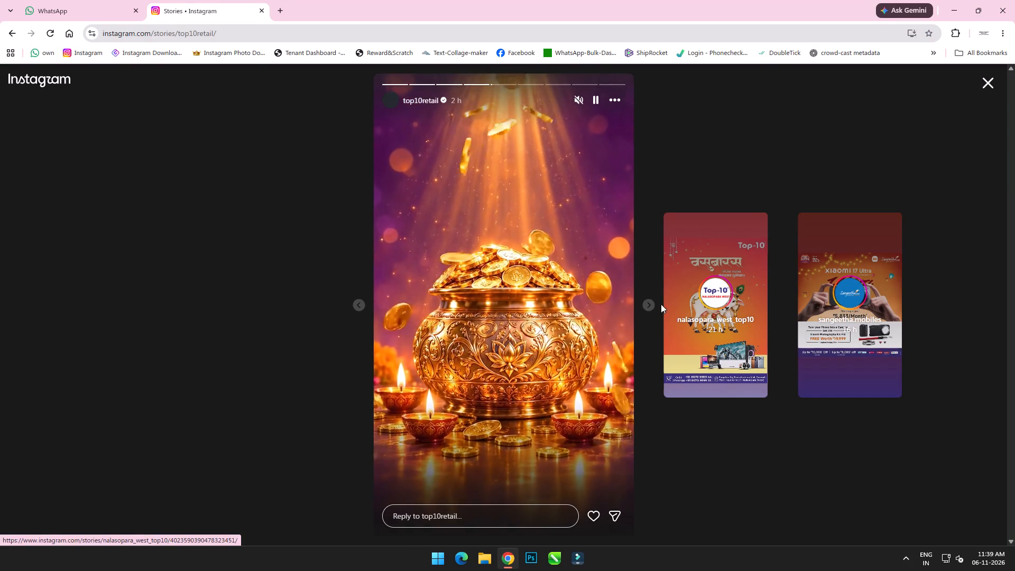
pyautogui.click(656, 305)
pyautogui.click(652, 305)
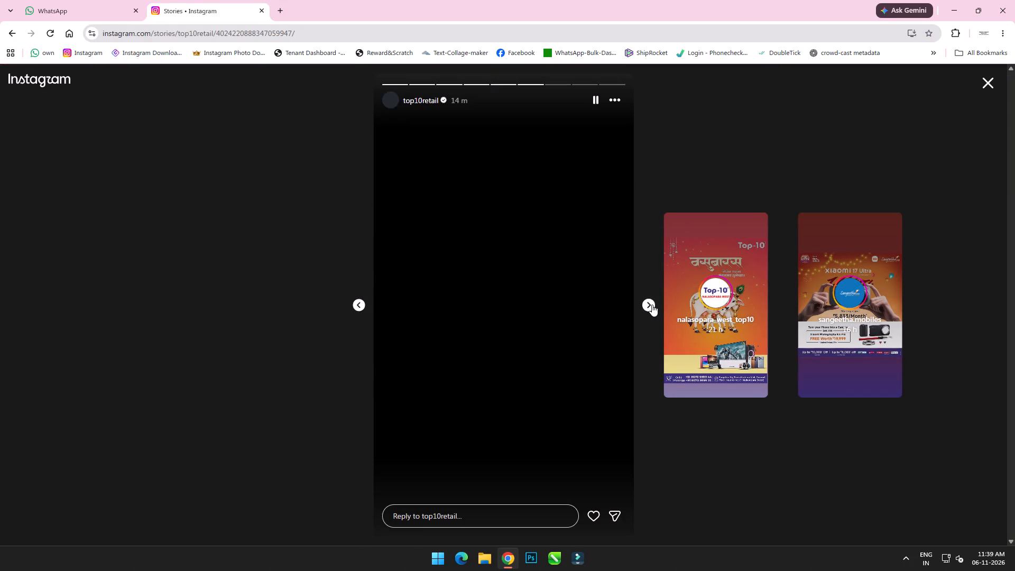
pyautogui.click(651, 305)
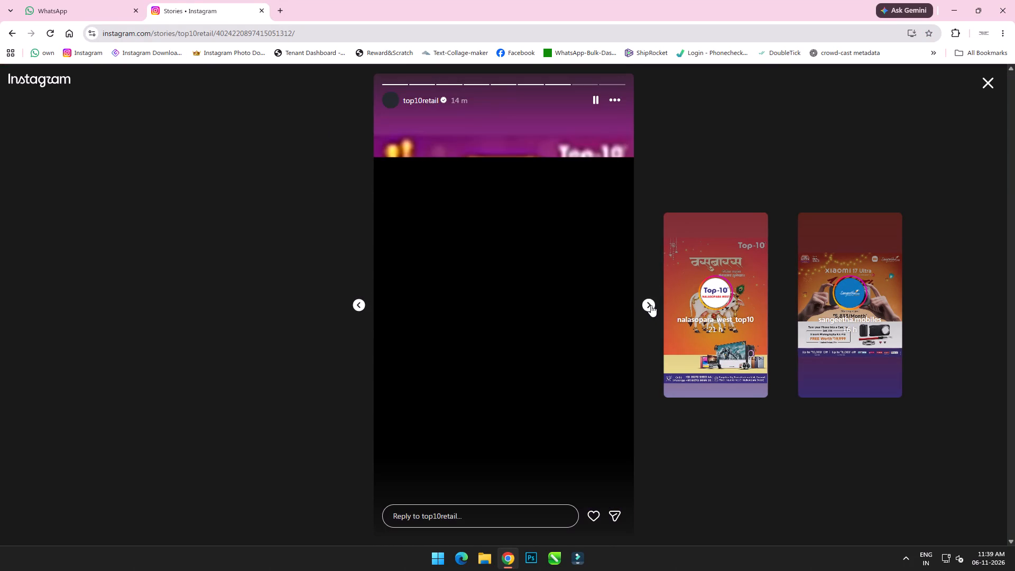
pyautogui.click(358, 310)
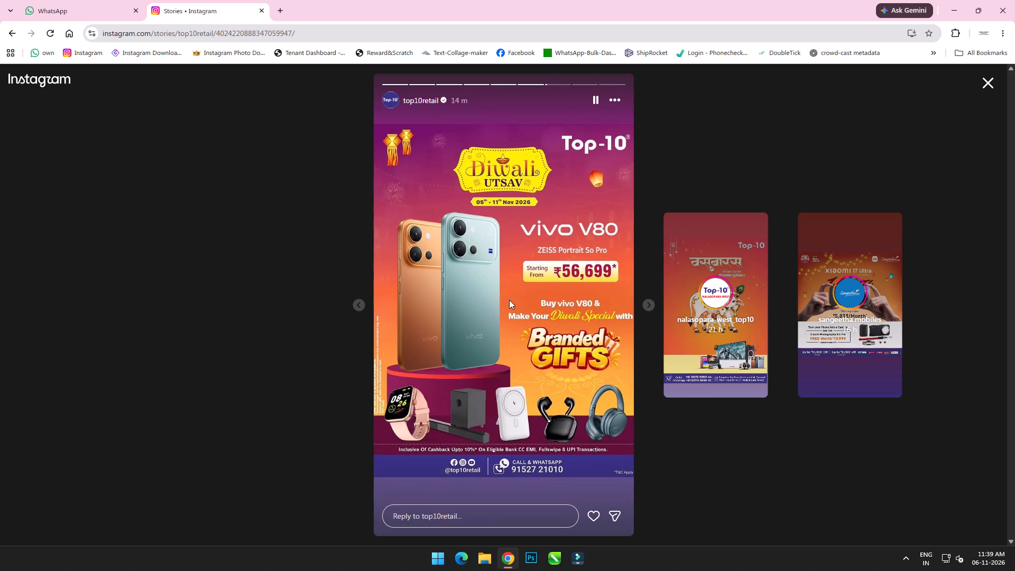
pyautogui.rightClick(509, 300)
pyautogui.click(566, 315)
# Open the OnePlus Nord CE6 Lite and vivo Happy Dhanteras story images in new tabs, then close the stories.
pyautogui.click(653, 305)
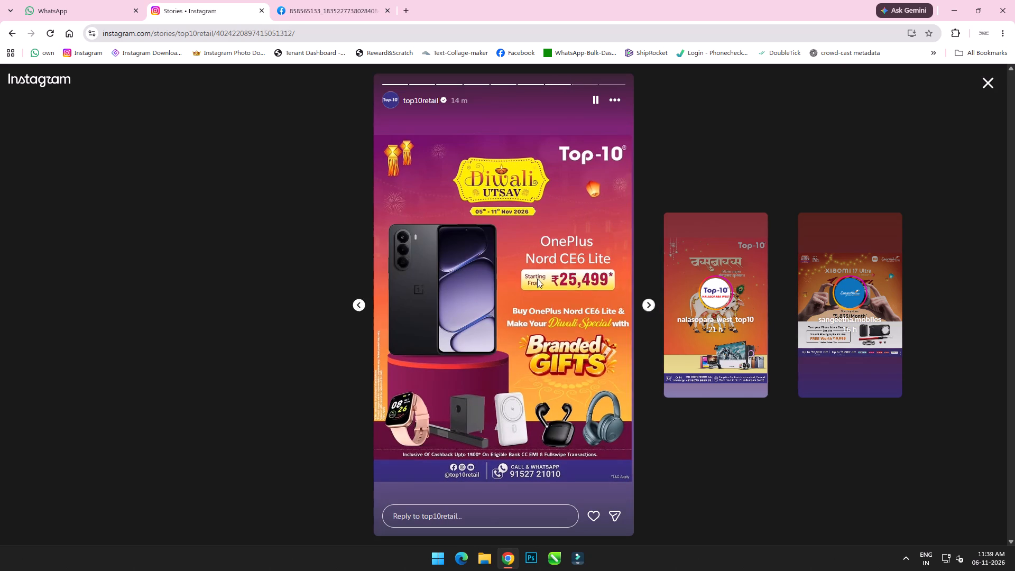
pyautogui.rightClick(528, 275)
pyautogui.click(556, 290)
pyautogui.click(647, 311)
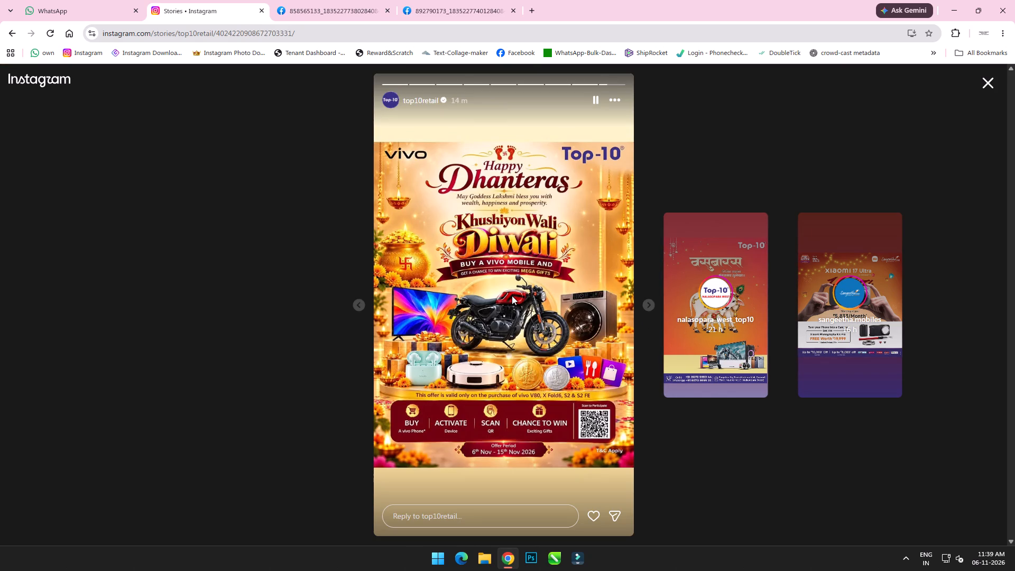
pyautogui.click(595, 100)
pyautogui.rightClick(477, 317)
pyautogui.click(511, 326)
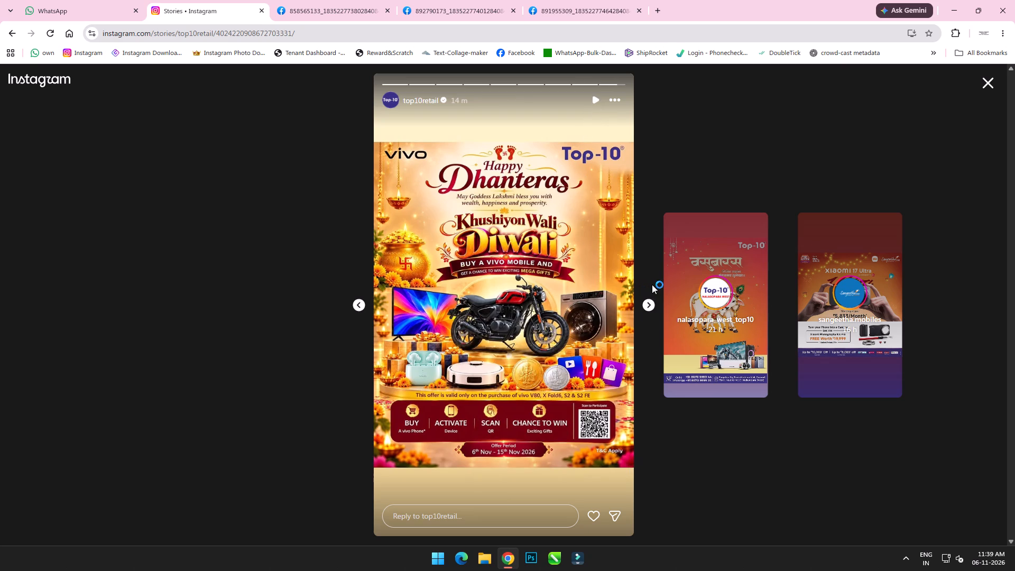
pyautogui.click(647, 299)
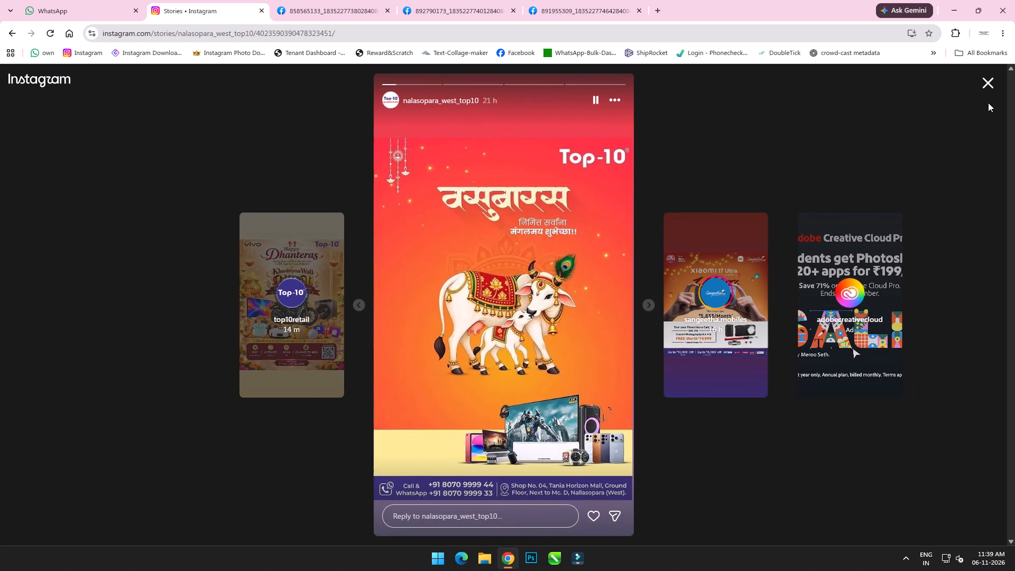
pyautogui.click(984, 83)
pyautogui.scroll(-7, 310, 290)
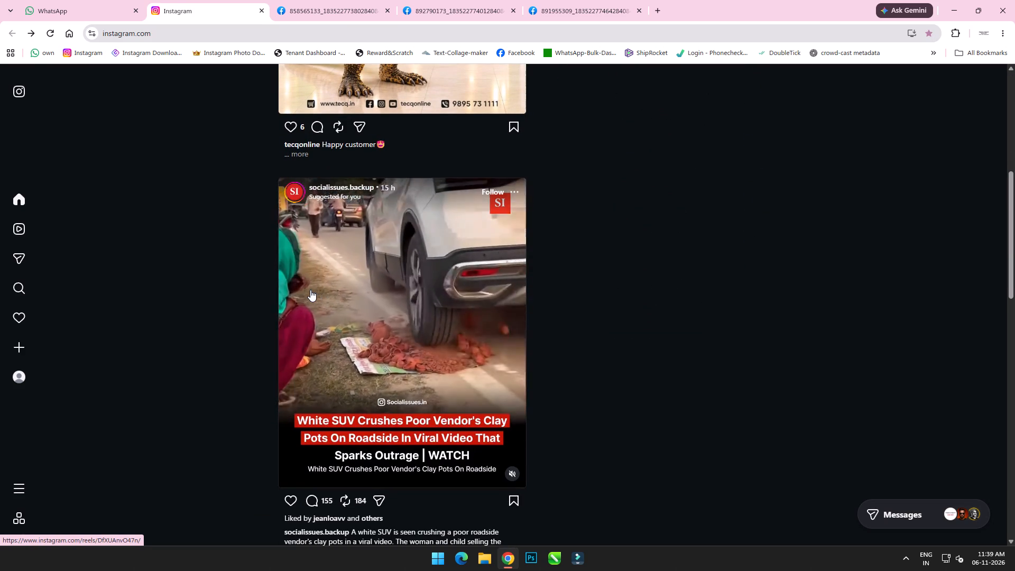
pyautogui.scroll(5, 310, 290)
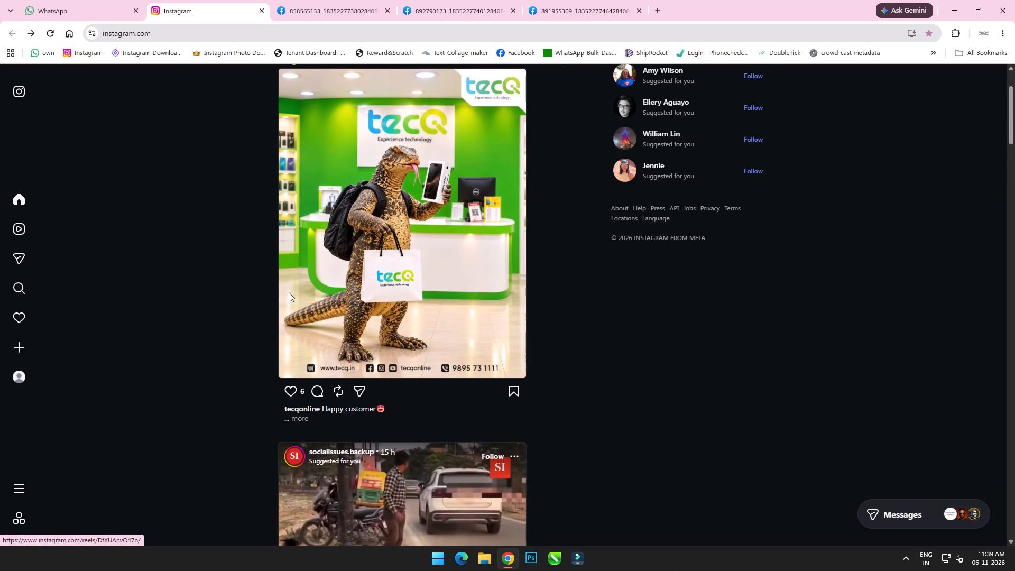
# Save the vivo V80, OnePlus Nord CE6 Lite and Happy Dhanteras images from their tabs as JPEG files.
pyautogui.click(280, 0)
pyautogui.click(424, 197)
pyautogui.rightClick(425, 197)
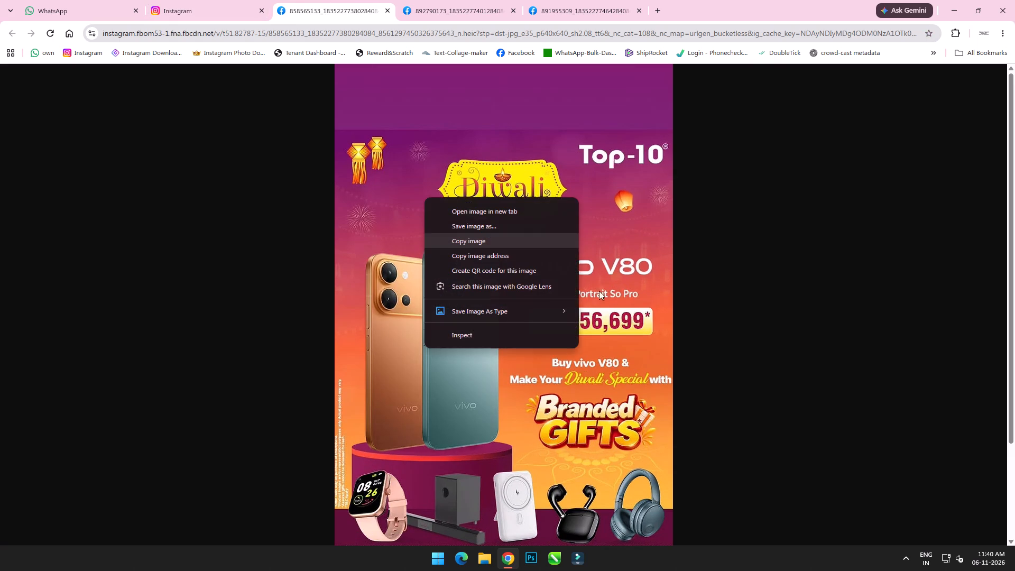
pyautogui.click(600, 309)
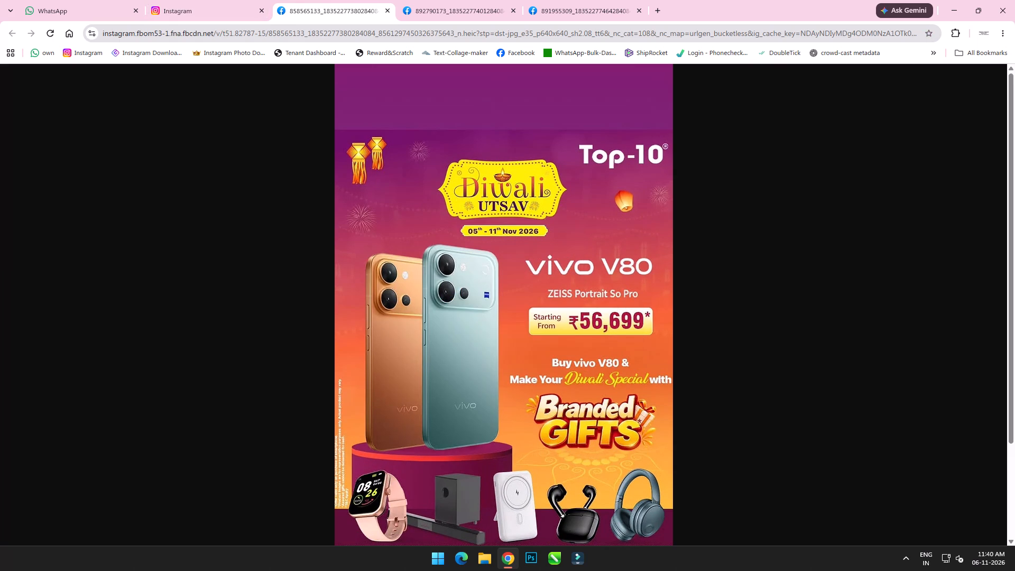
pyautogui.click(452, 11)
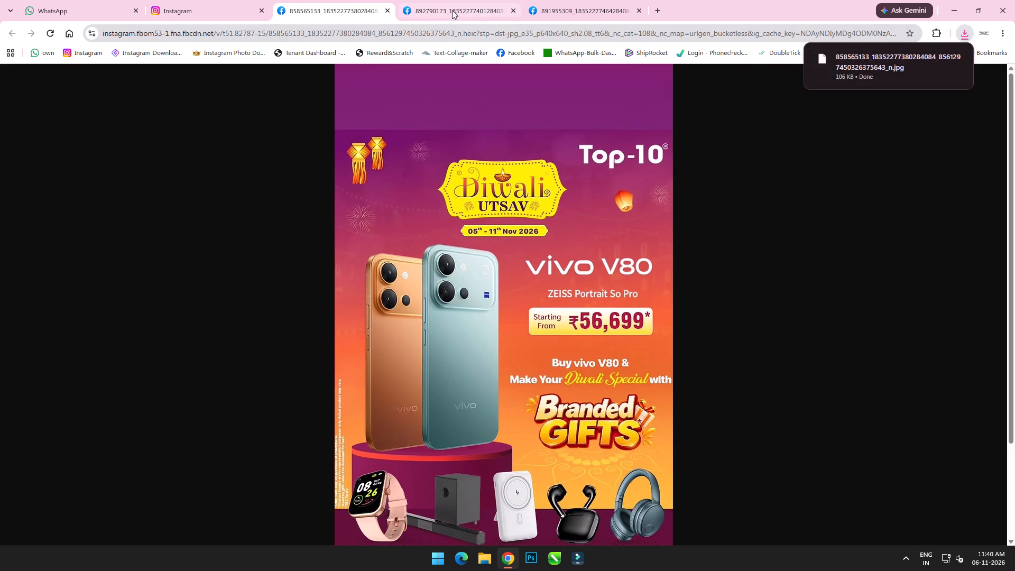
pyautogui.click(523, 212)
pyautogui.rightClick(523, 212)
pyautogui.click(695, 326)
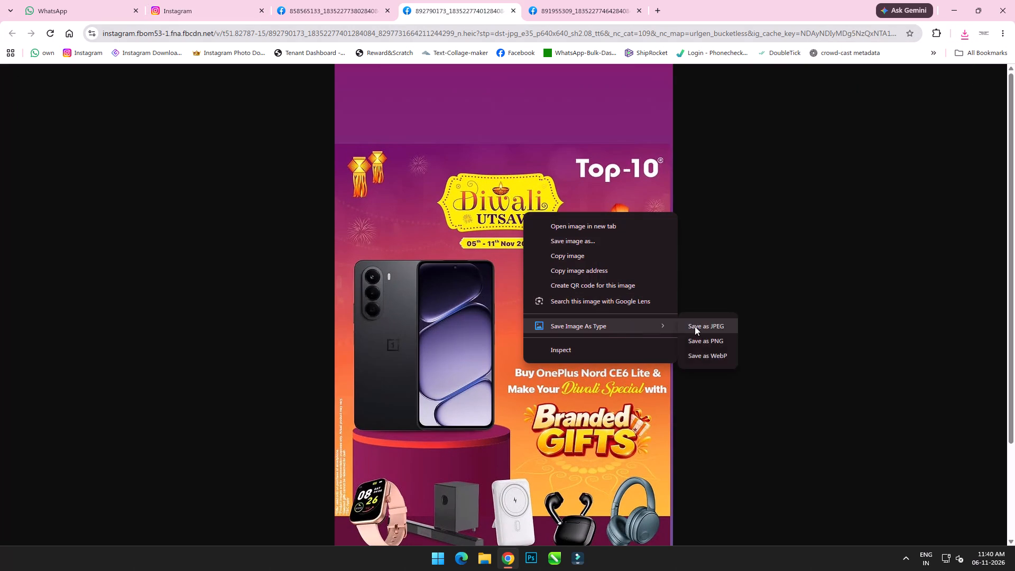
pyautogui.click(562, 16)
pyautogui.click(538, 207)
pyautogui.rightClick(538, 207)
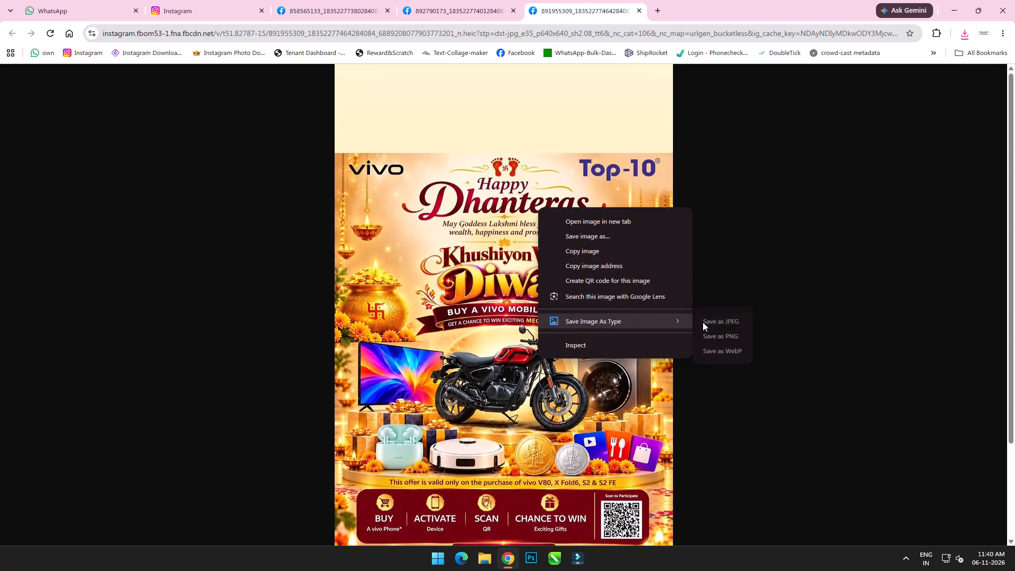
pyautogui.click(733, 322)
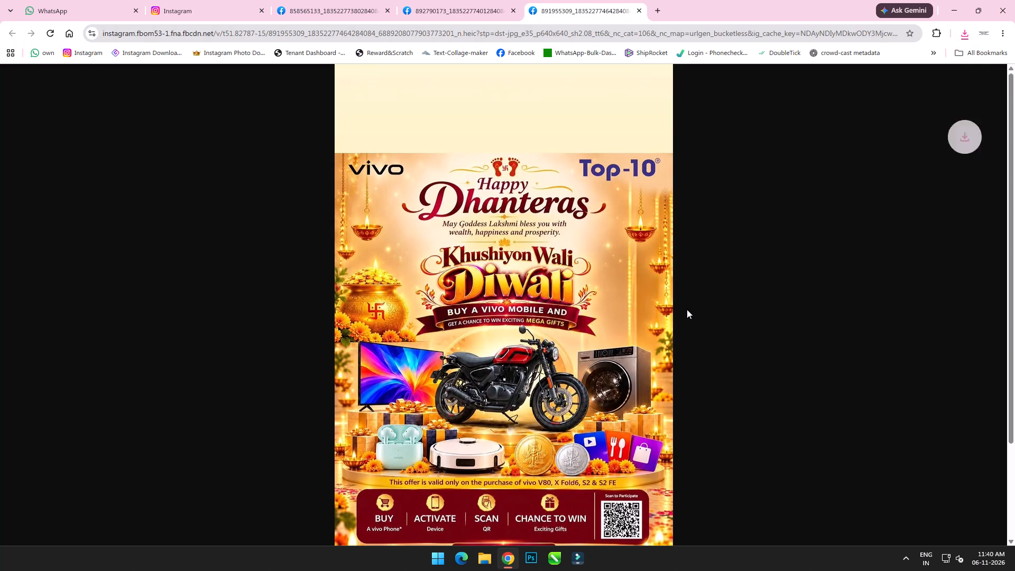
# Close the three image tabs and minimize the browser window.
pyautogui.middleClick(309, 0)
pyautogui.middleClick(309, 0)
pyautogui.middleClick(309, 0)
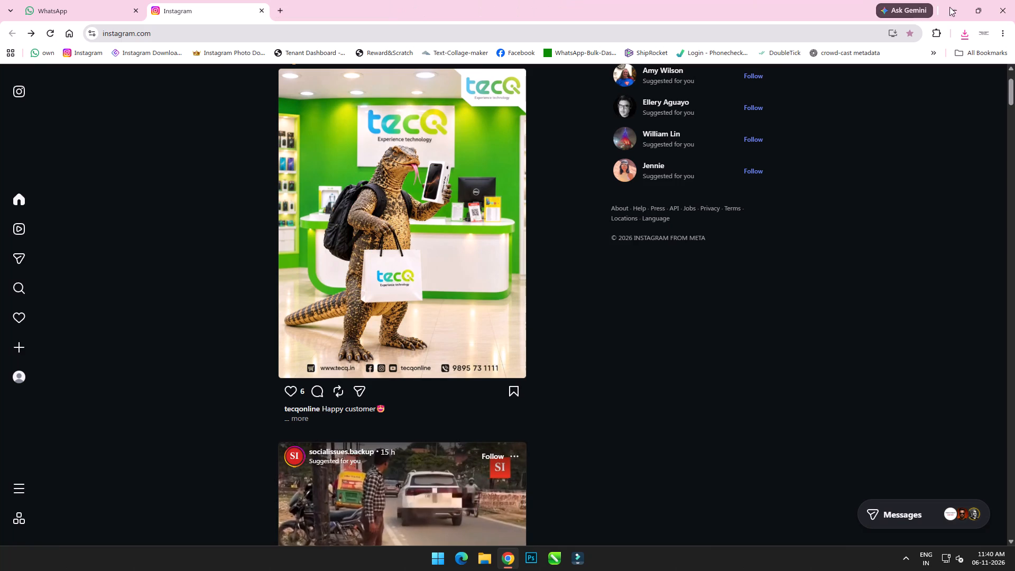
pyautogui.click(958, 6)
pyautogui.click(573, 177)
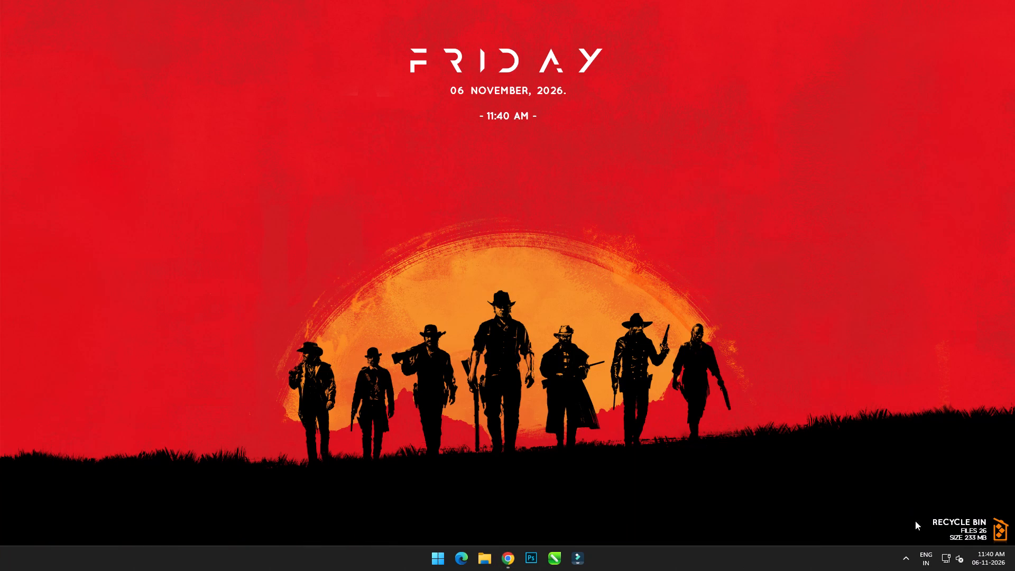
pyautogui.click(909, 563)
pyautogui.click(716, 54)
# Launch Hotspot Shield, connect the VPN with United Kingdom as the virtual location, and close its window.
pyautogui.click(445, 559)
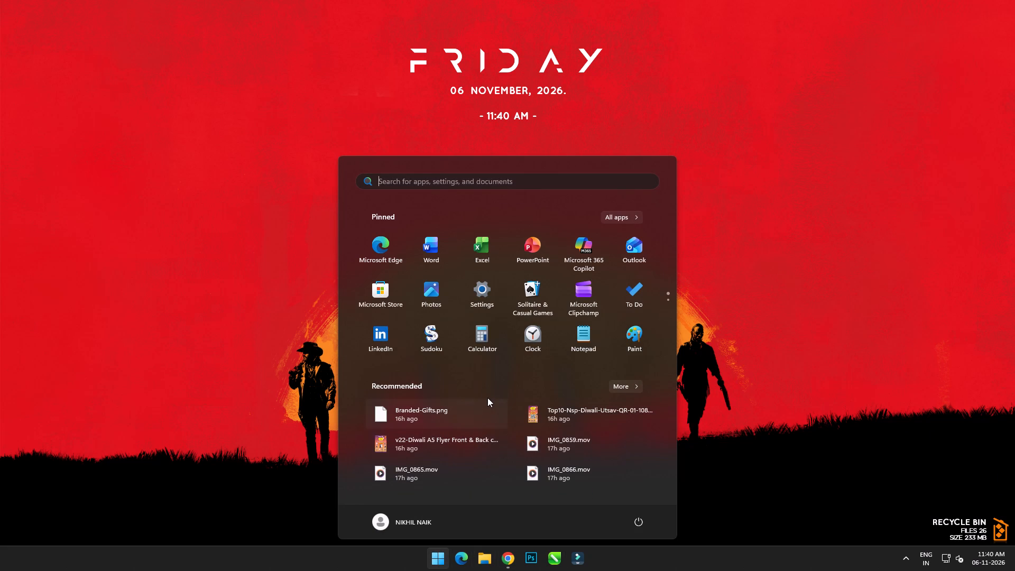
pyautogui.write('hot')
pyautogui.click(440, 264)
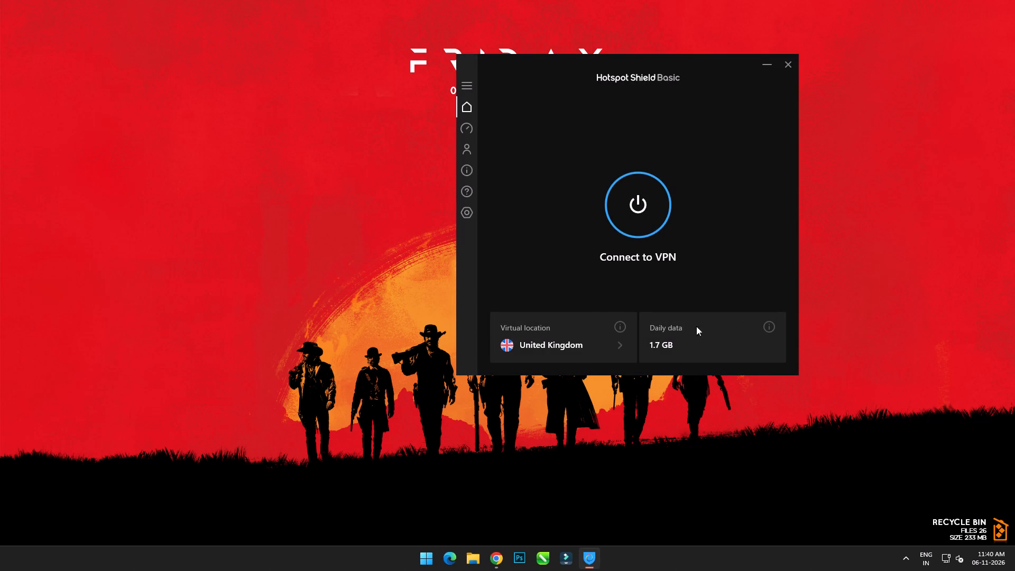
pyautogui.click(651, 206)
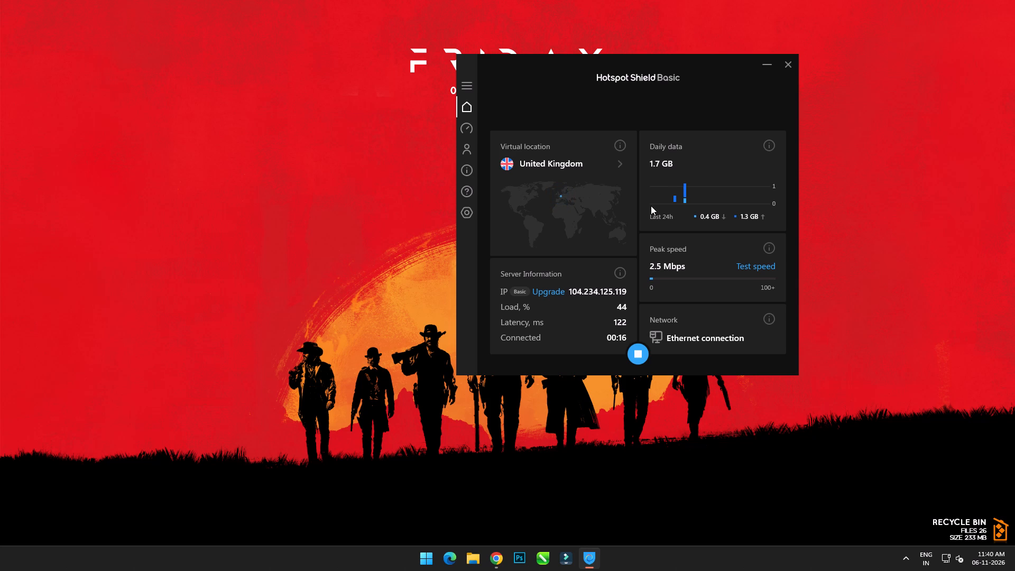
pyautogui.click(784, 65)
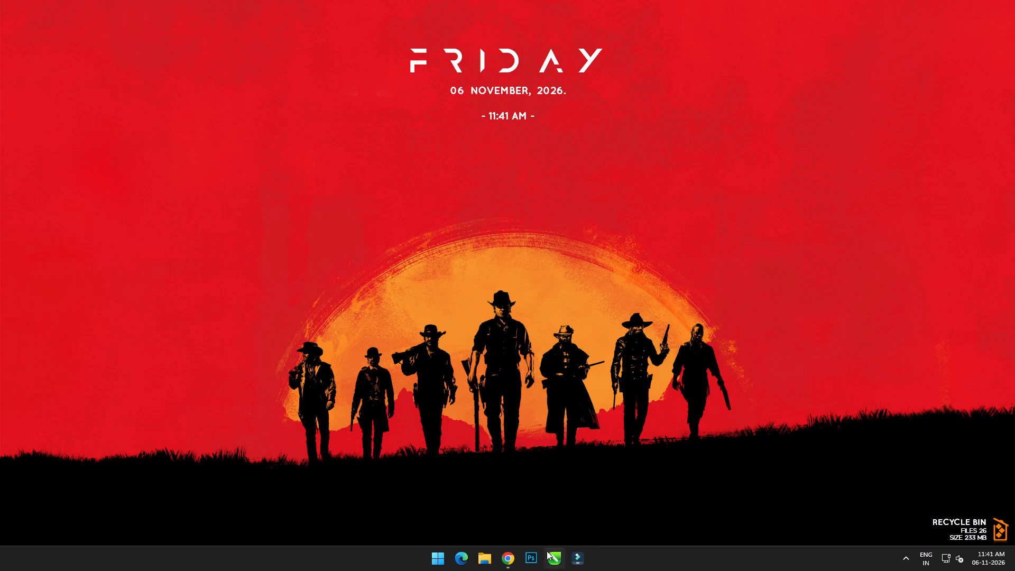
# Search the installed apps for CapCut and launch it.
pyautogui.click(446, 565)
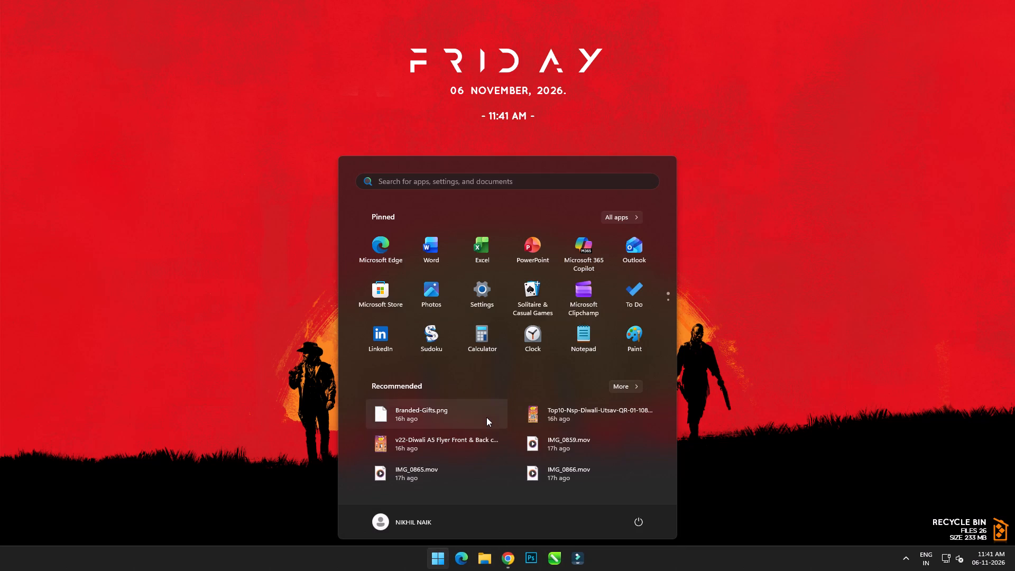
pyautogui.click(672, 96)
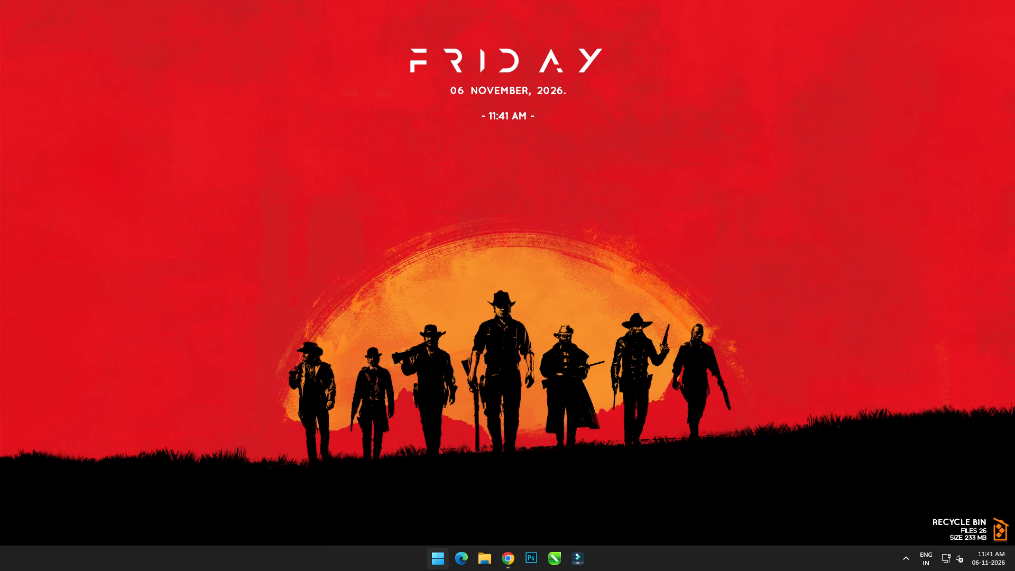
pyautogui.click(442, 566)
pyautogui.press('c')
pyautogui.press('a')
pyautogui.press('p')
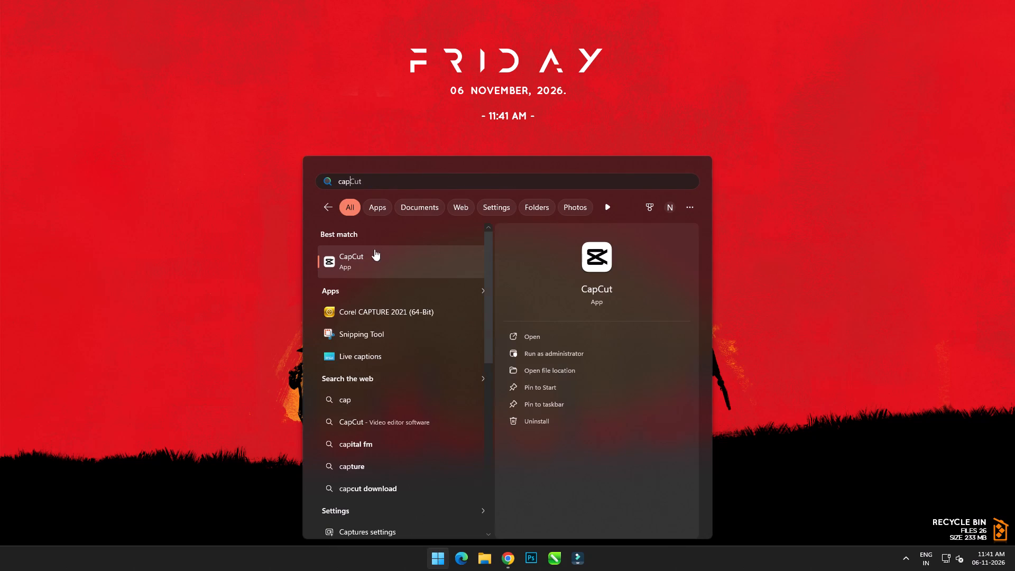
# Open CapCut in a maximised window, load the 1105 project and move the EditPilot widget clear of the playback controls.
pyautogui.click(370, 261)
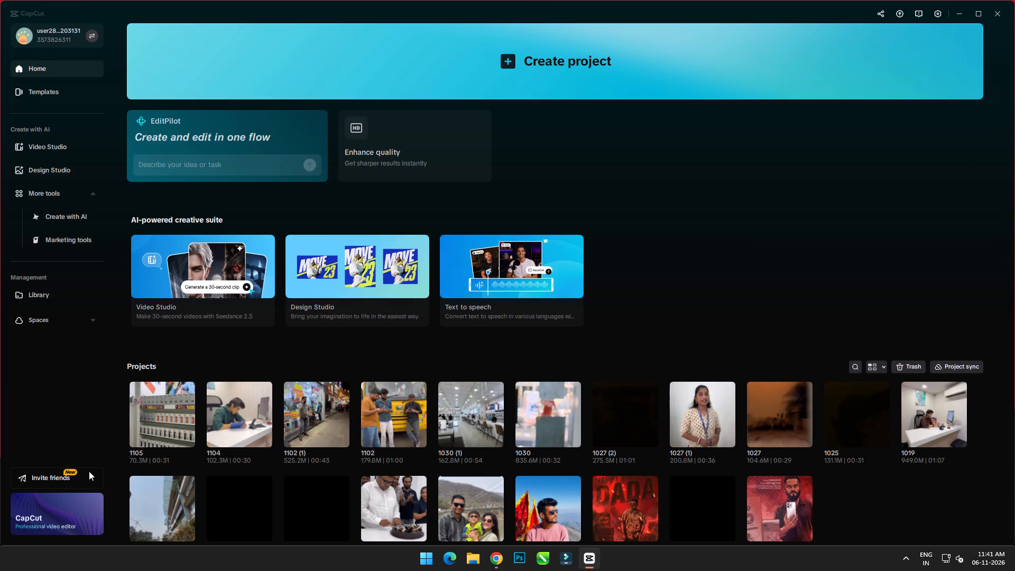
pyautogui.click(974, 13)
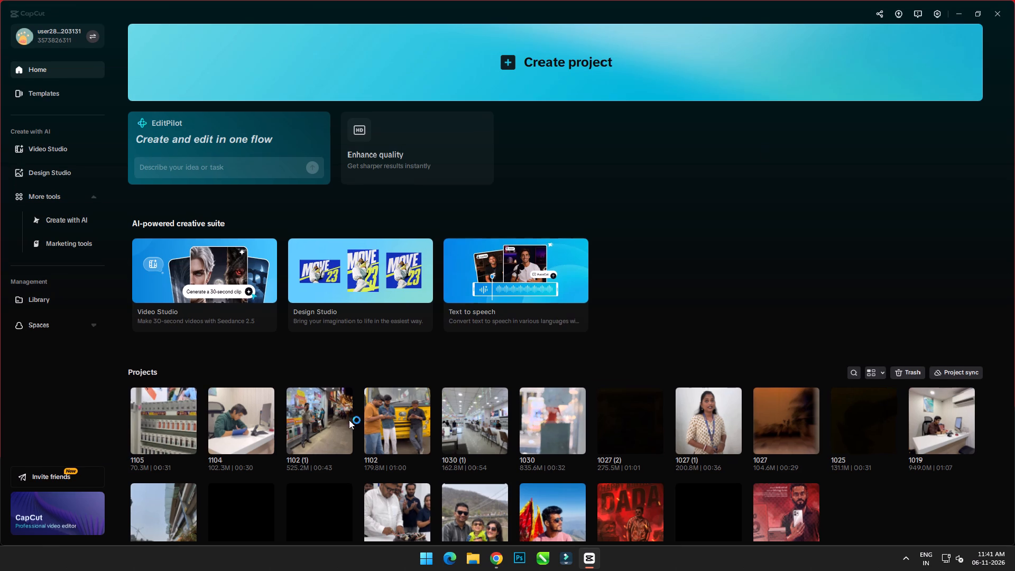
pyautogui.click(174, 422)
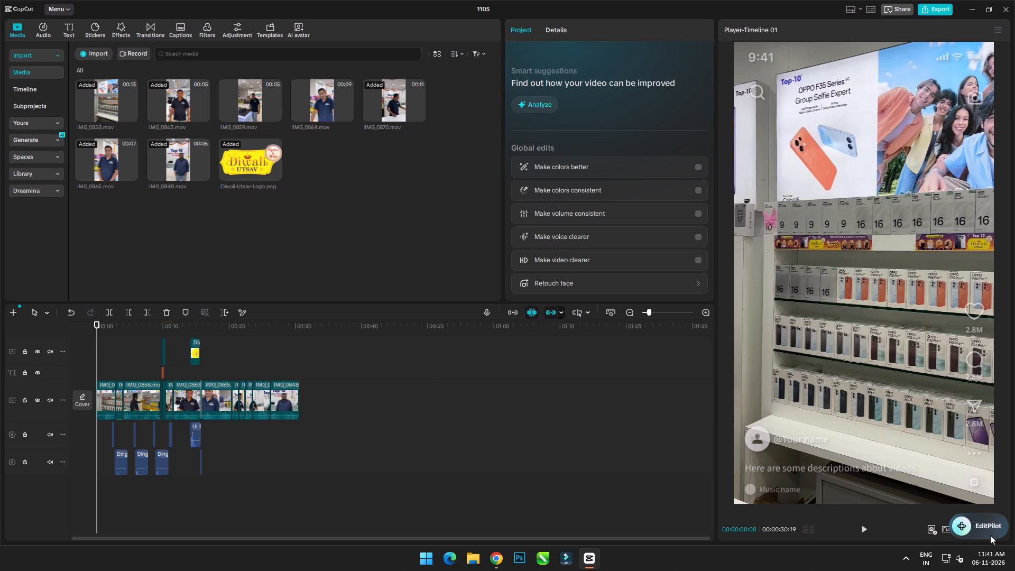
pyautogui.moveTo(990, 532); pyautogui.dragTo(1014, 41)
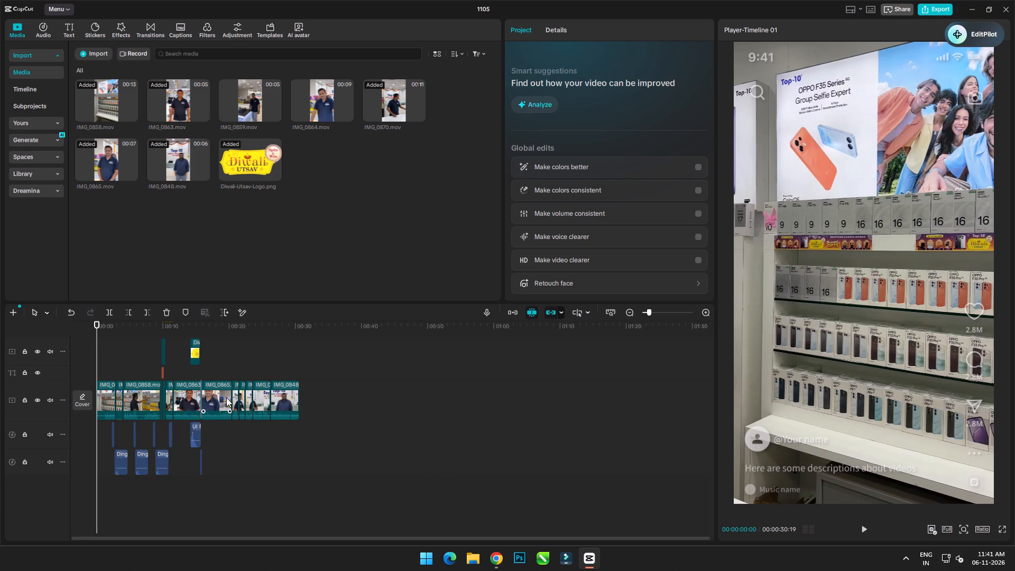
# Play the 1105 timeline from the start, enlarged for detail, and replay the part after the Diwali Utsav logo clip.
pyautogui.click(702, 310)
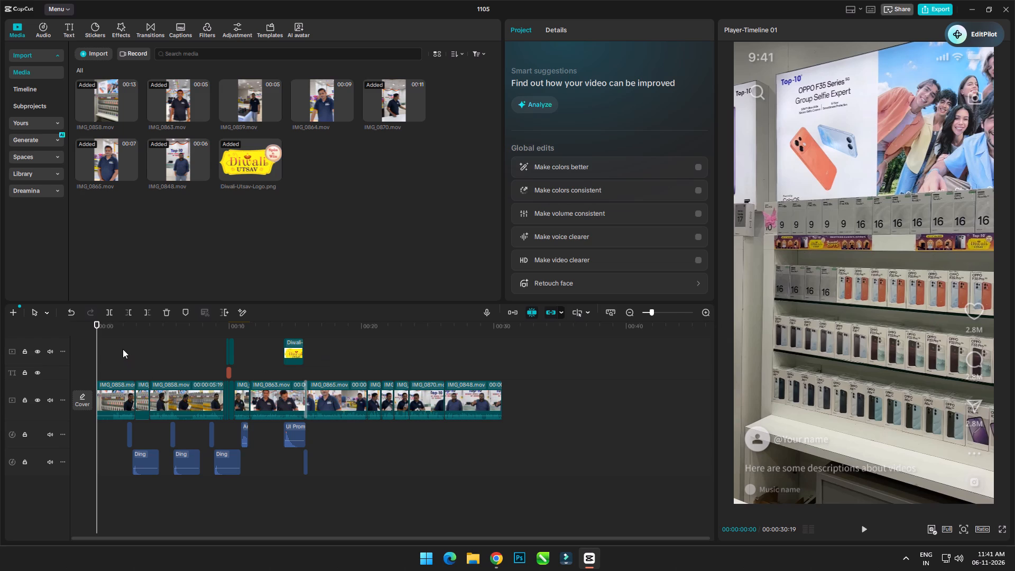
pyautogui.press('space')
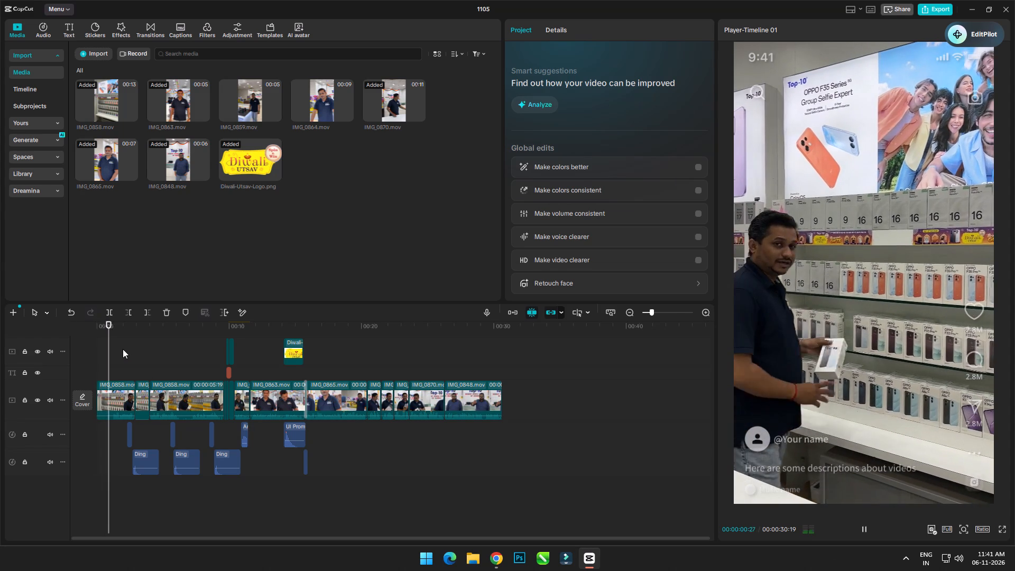
pyautogui.press('space')
pyautogui.press('space')
pyautogui.press('space')
pyautogui.press('space')
pyautogui.press('Home')
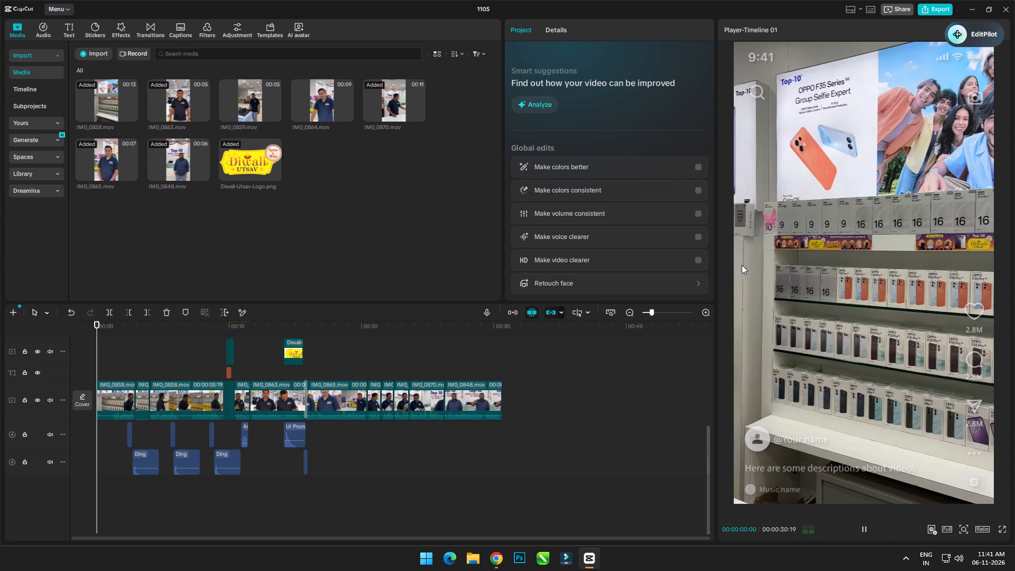
pyautogui.click(709, 313)
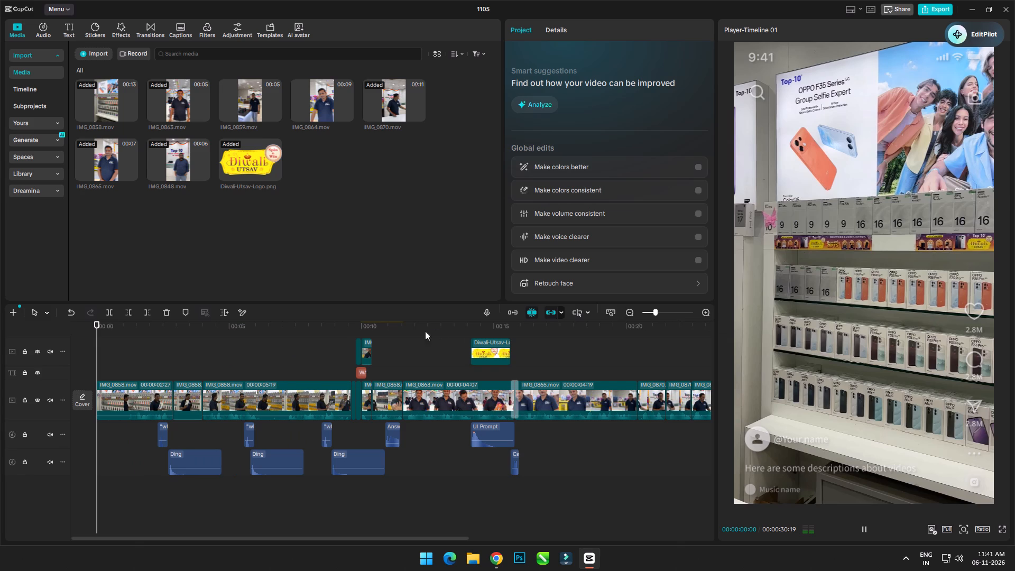
pyautogui.press('space')
pyautogui.moveTo(96, 323); pyautogui.dragTo(77, 323)
pyautogui.press('space')
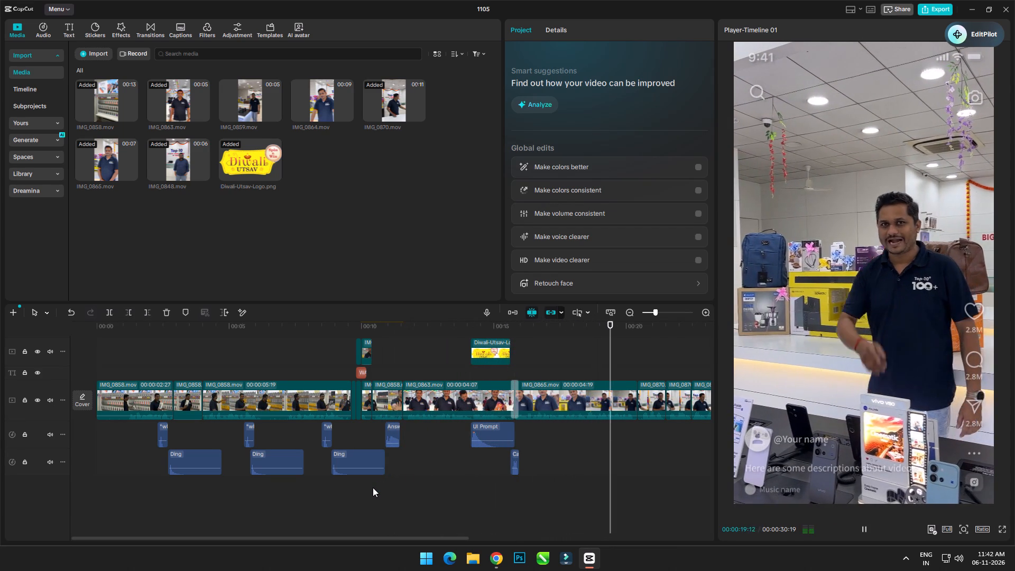
pyautogui.press('space')
pyautogui.click(508, 324)
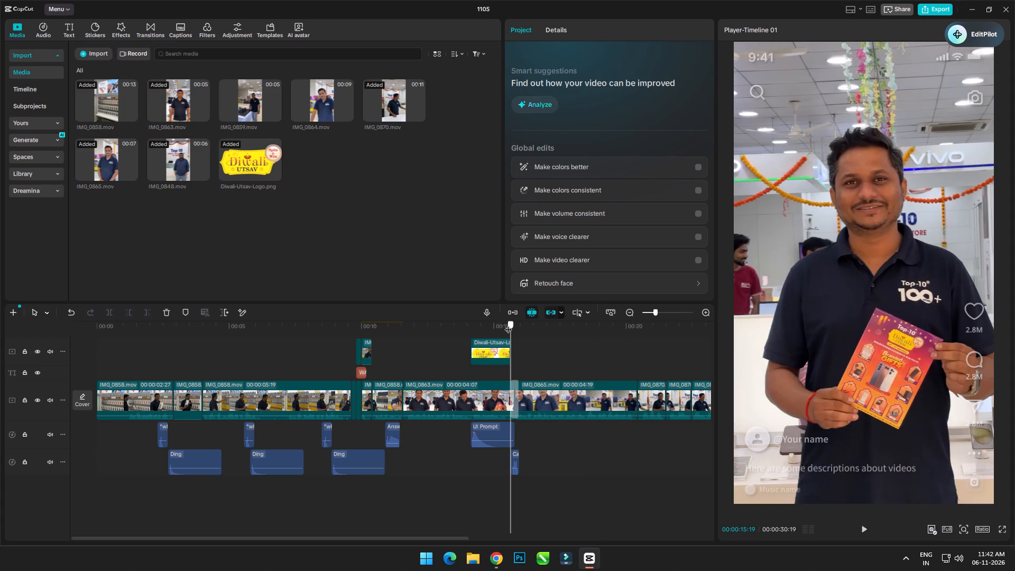
pyautogui.press('space')
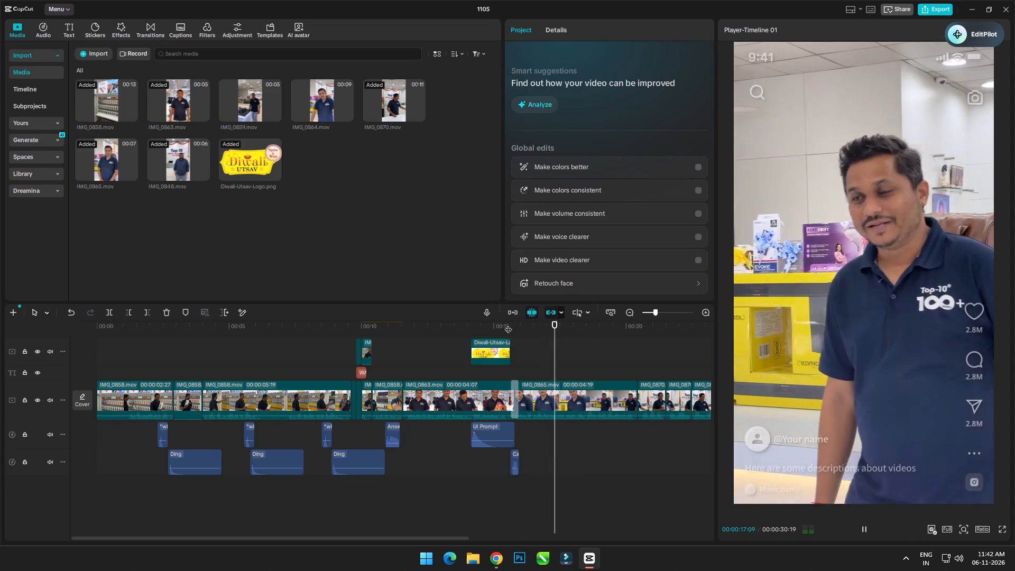
pyautogui.press('space')
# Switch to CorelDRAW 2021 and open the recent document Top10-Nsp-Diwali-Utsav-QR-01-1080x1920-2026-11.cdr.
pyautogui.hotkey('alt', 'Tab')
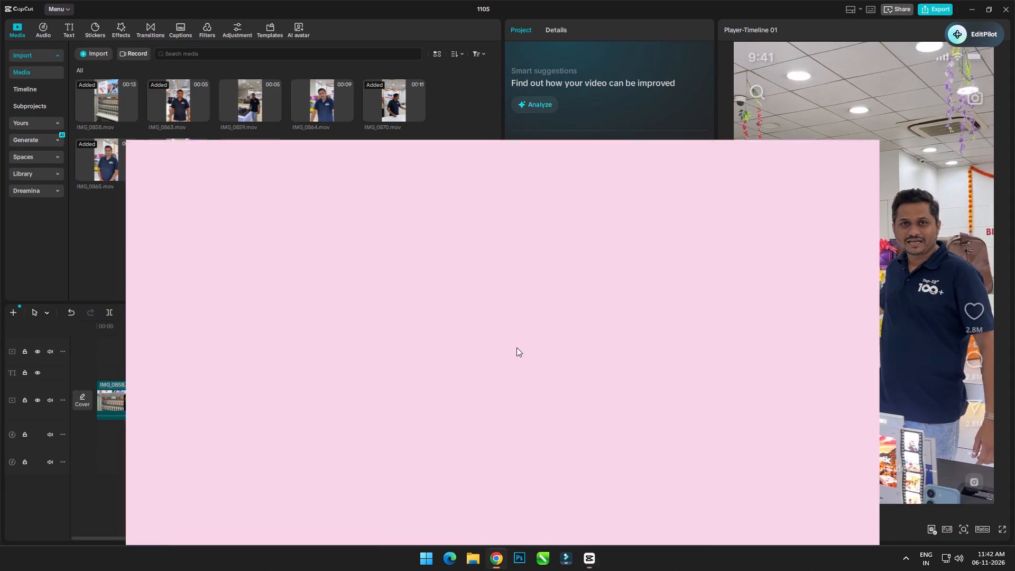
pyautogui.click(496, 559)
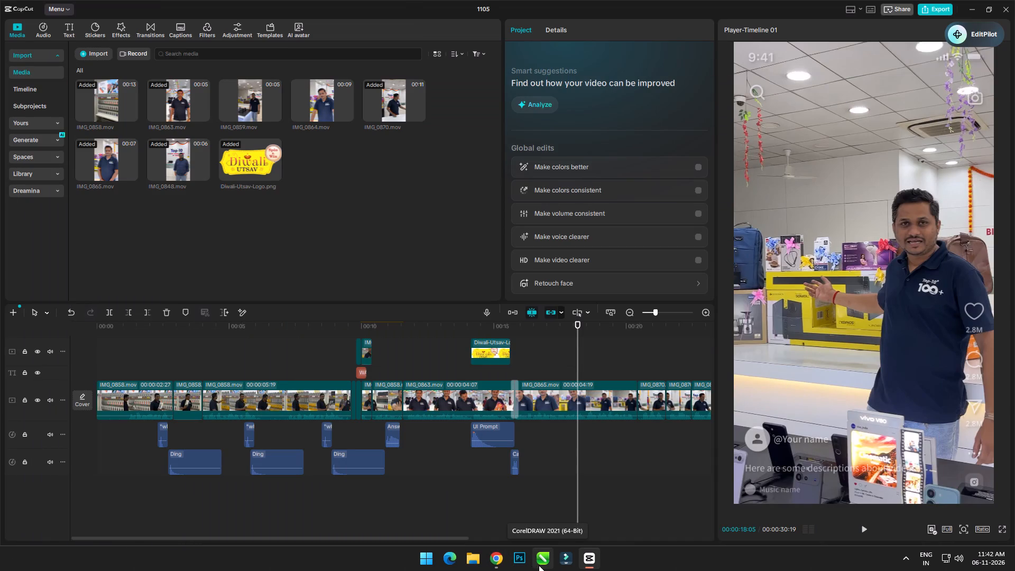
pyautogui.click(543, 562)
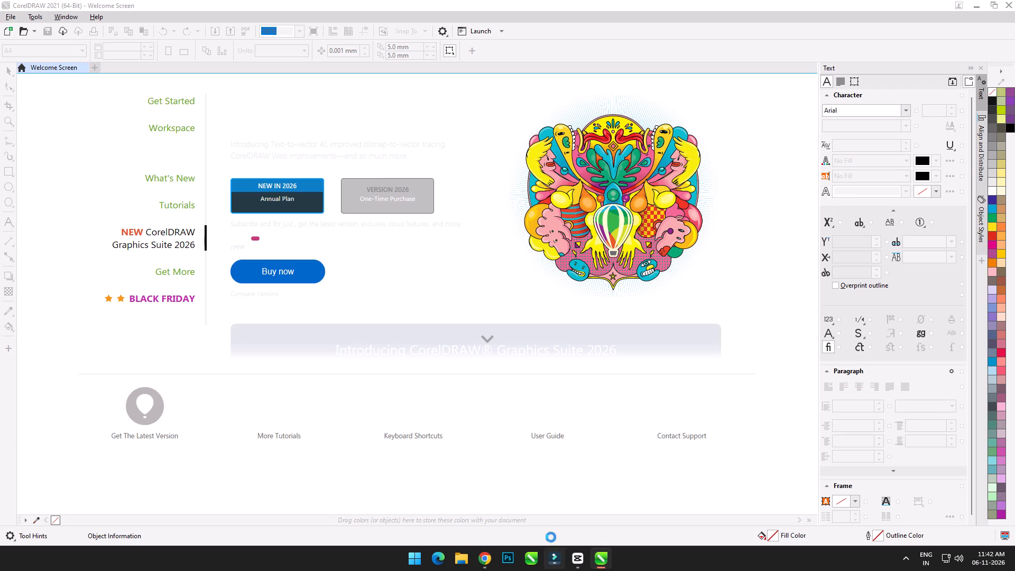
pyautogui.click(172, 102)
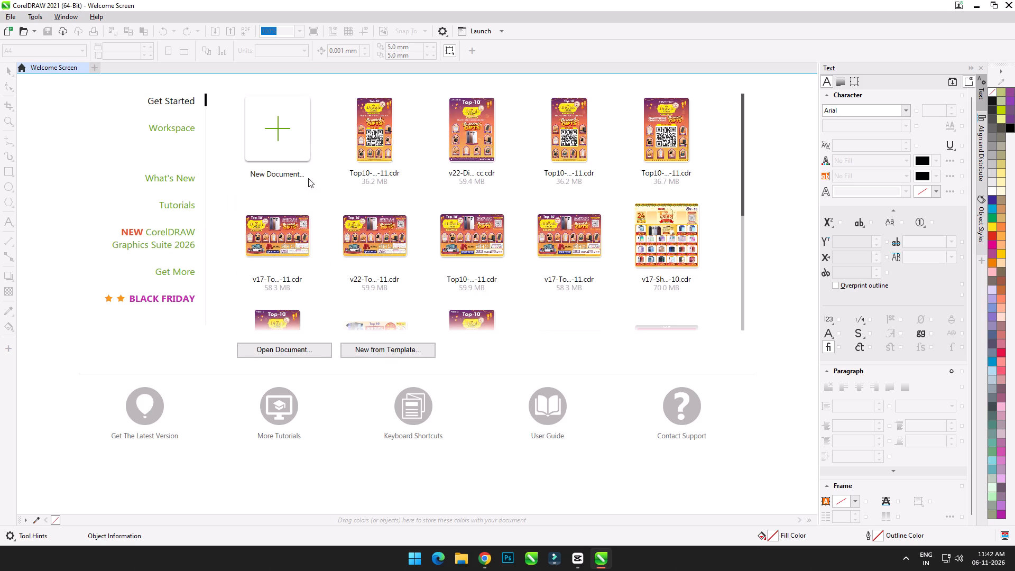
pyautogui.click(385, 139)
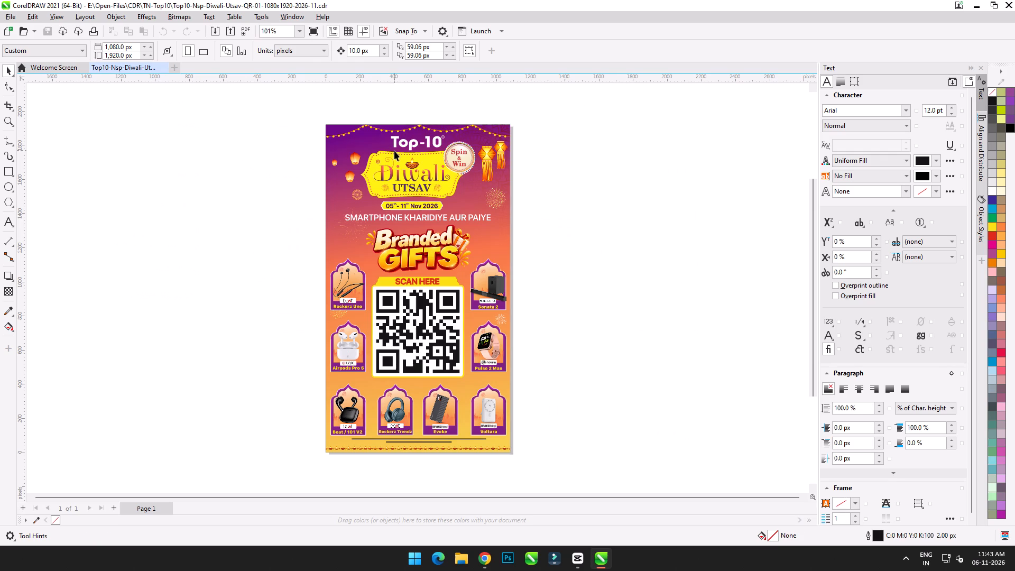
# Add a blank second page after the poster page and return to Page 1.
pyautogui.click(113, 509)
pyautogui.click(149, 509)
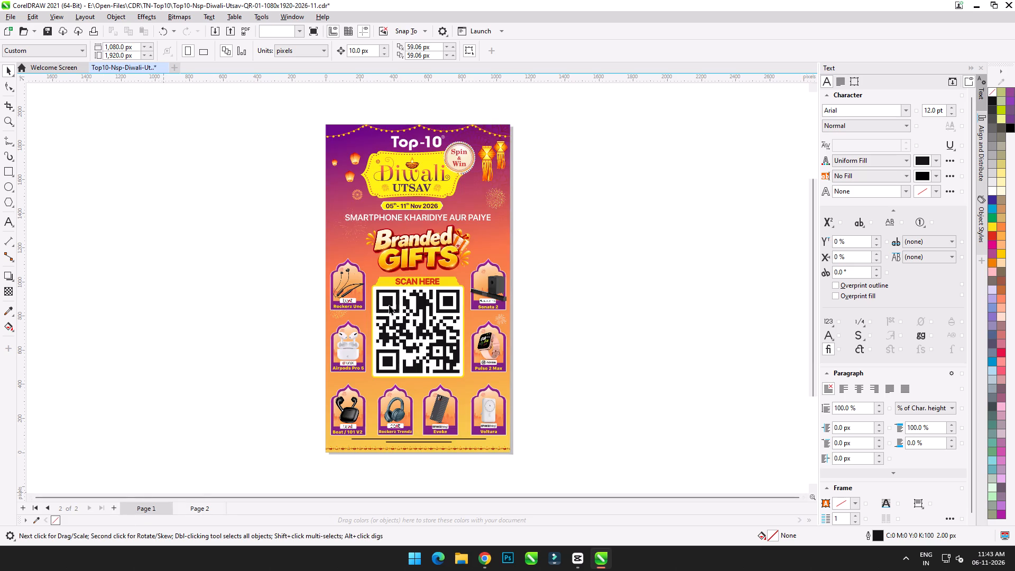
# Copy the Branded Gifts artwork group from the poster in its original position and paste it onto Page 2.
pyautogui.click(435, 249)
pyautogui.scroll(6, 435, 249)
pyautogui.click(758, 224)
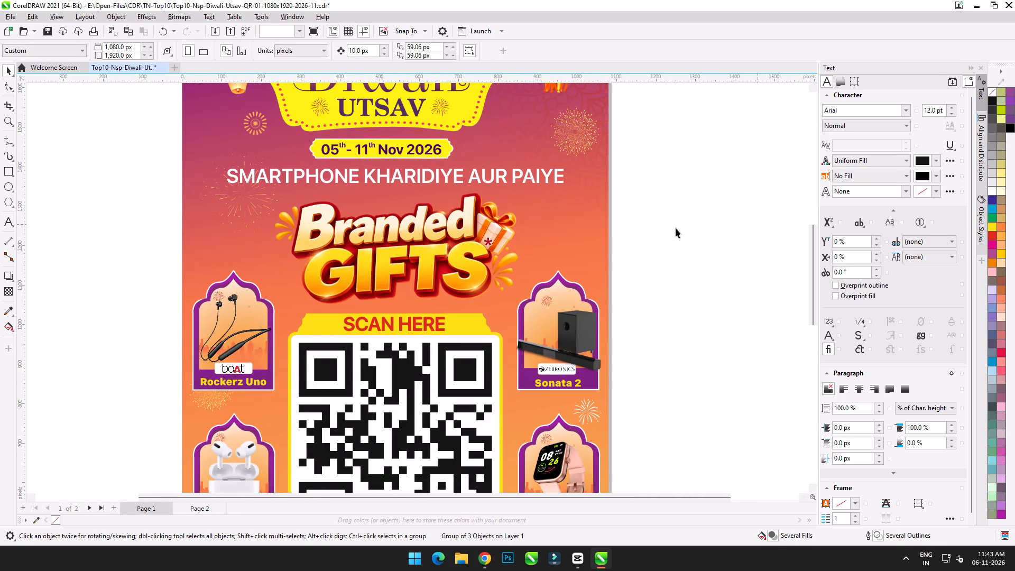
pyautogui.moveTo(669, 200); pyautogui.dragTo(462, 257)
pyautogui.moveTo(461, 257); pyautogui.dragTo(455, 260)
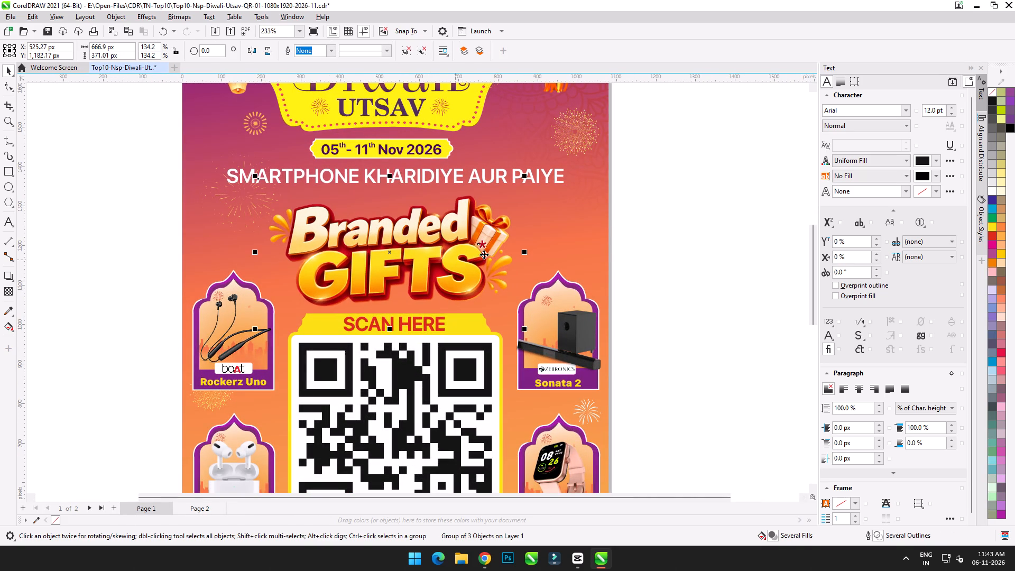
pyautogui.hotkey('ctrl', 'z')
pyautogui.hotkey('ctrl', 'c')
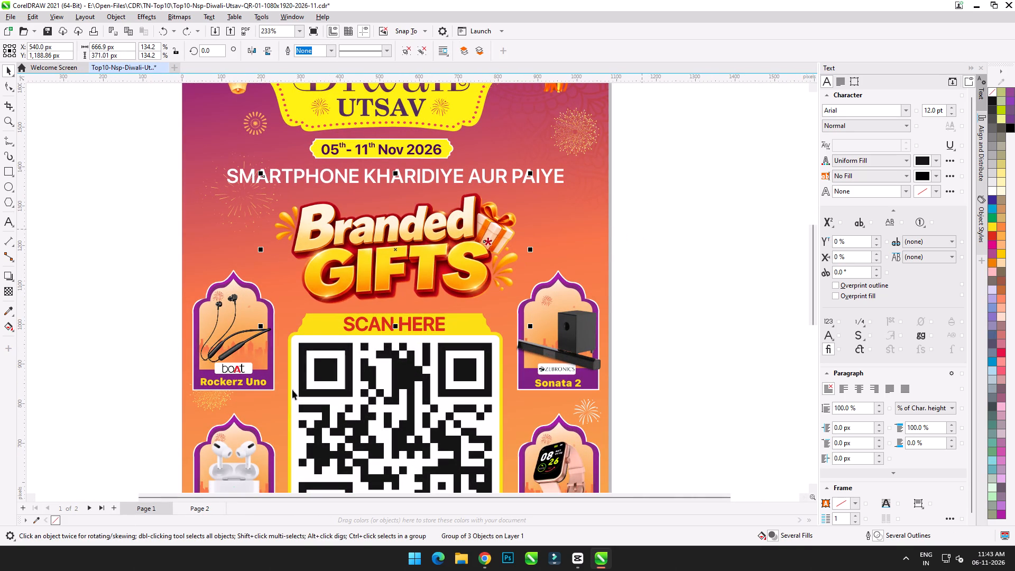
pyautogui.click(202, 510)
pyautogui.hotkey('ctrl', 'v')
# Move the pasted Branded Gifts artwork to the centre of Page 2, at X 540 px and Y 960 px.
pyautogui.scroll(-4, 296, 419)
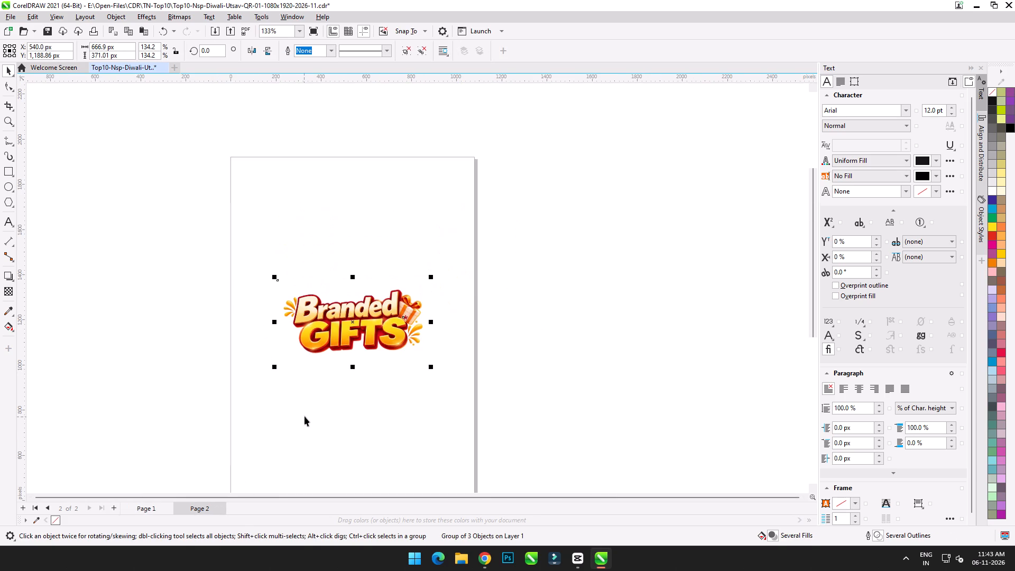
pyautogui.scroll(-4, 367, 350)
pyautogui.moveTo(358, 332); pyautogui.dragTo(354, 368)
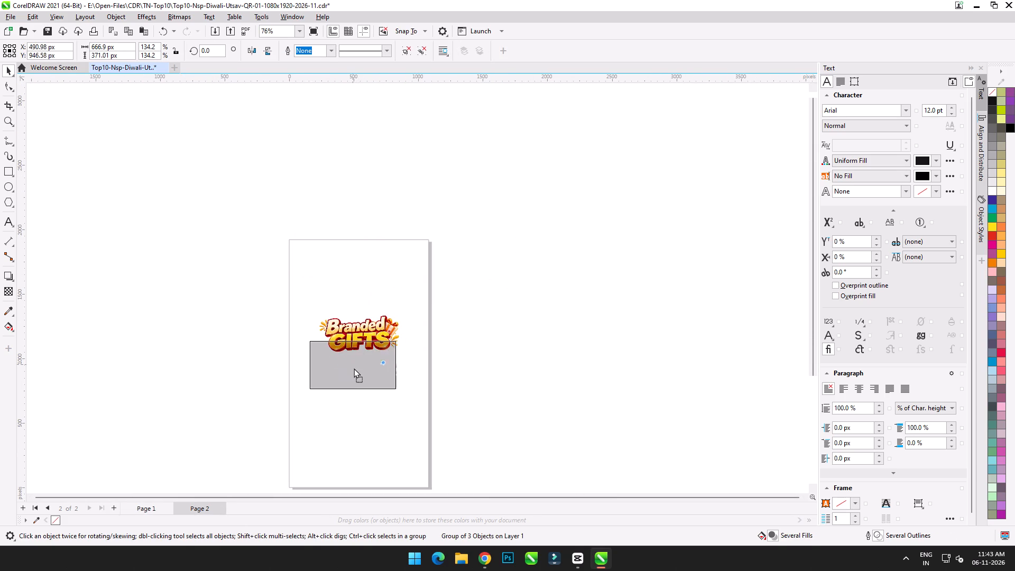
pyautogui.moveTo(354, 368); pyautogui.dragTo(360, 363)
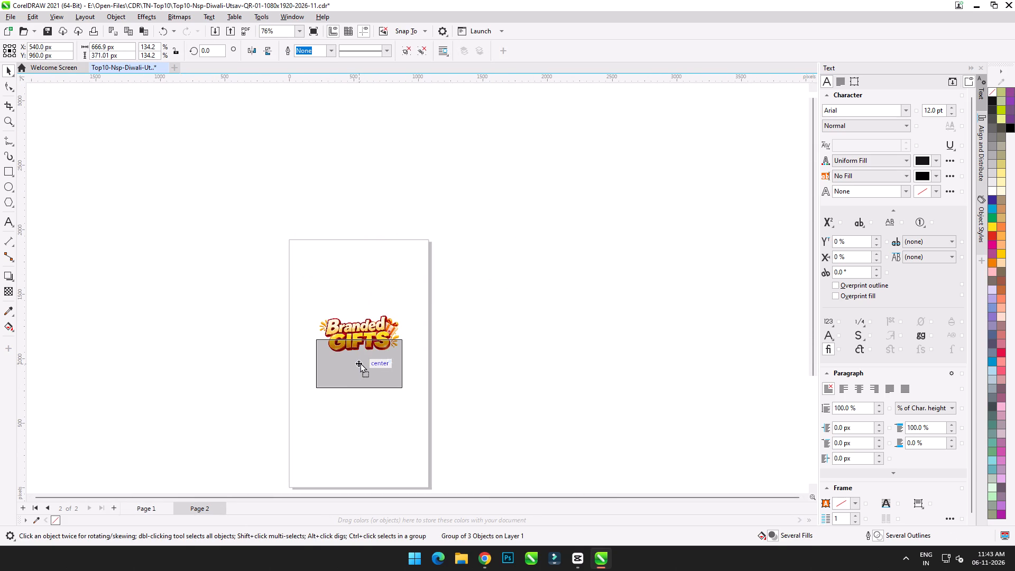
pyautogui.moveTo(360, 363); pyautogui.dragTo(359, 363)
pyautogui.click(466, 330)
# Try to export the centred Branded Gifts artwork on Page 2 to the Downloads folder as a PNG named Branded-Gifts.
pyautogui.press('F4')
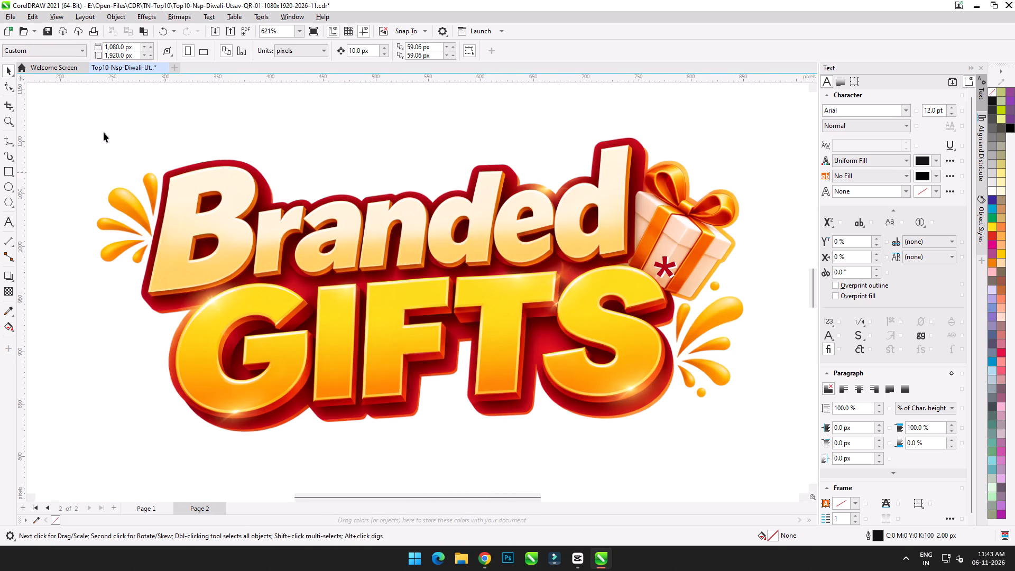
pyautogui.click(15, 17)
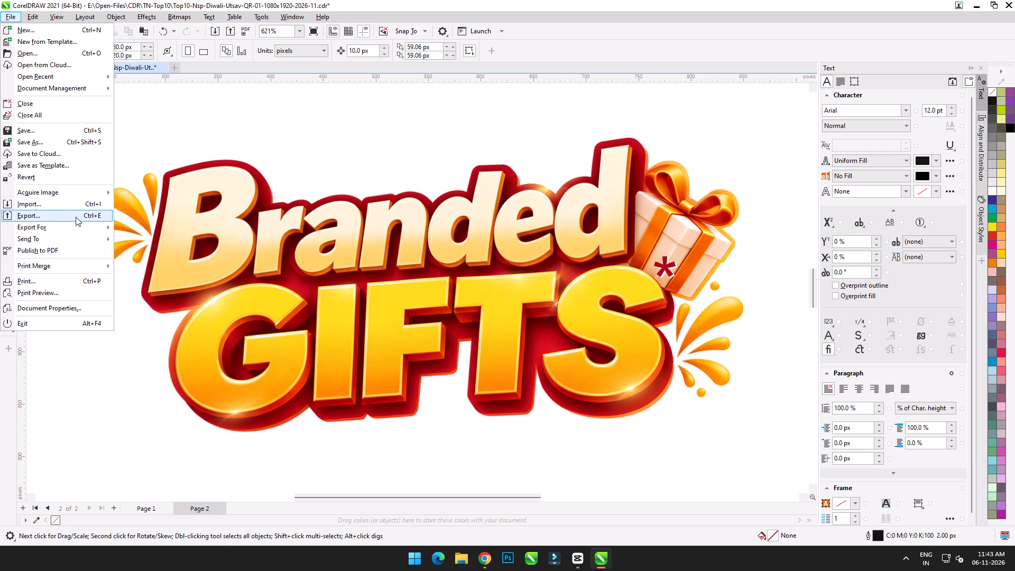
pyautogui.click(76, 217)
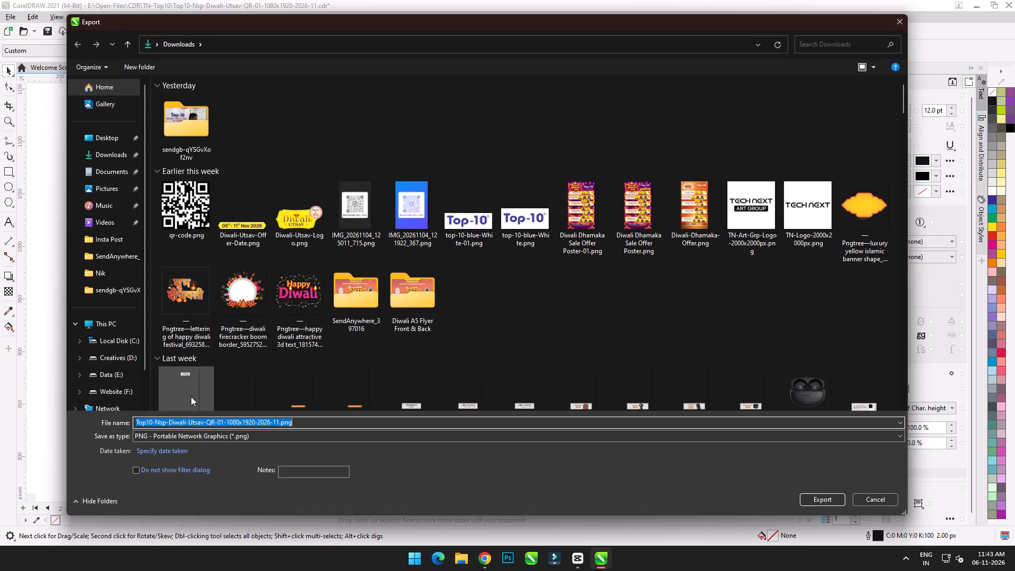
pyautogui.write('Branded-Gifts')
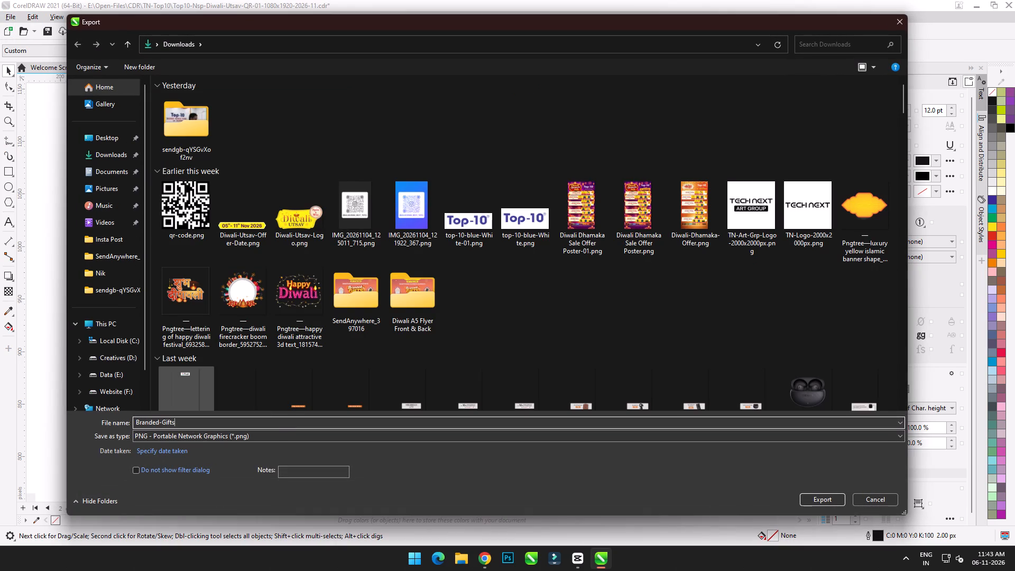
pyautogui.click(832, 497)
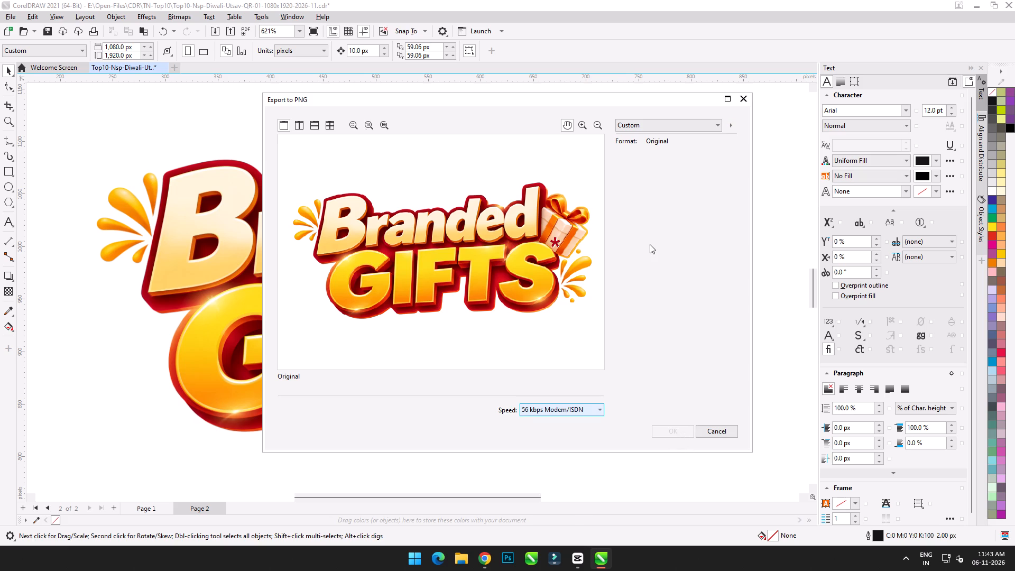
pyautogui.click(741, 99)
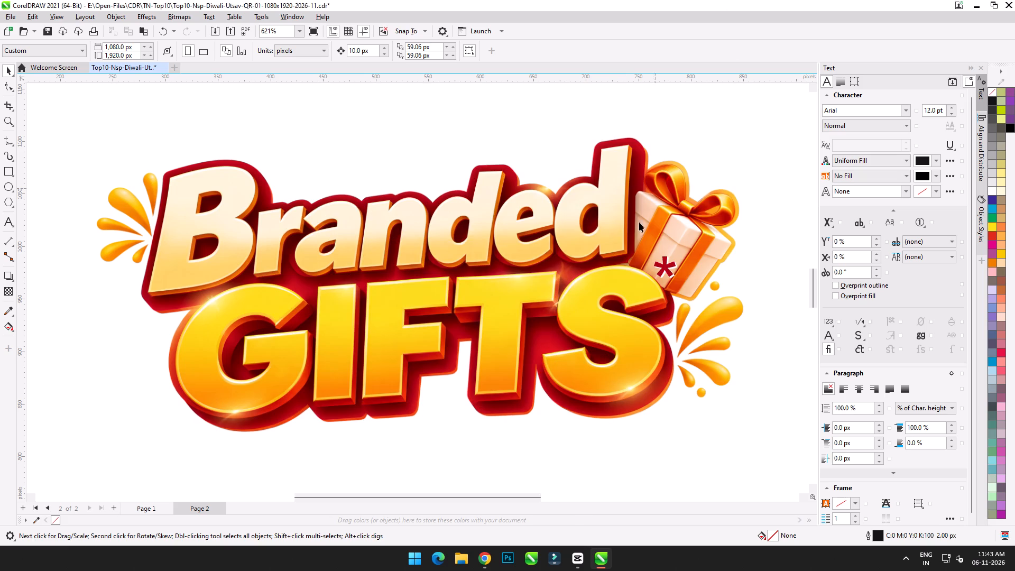
# Disconnect the Hotspot Shield VPN and return to CorelDRAW.
pyautogui.click(911, 561)
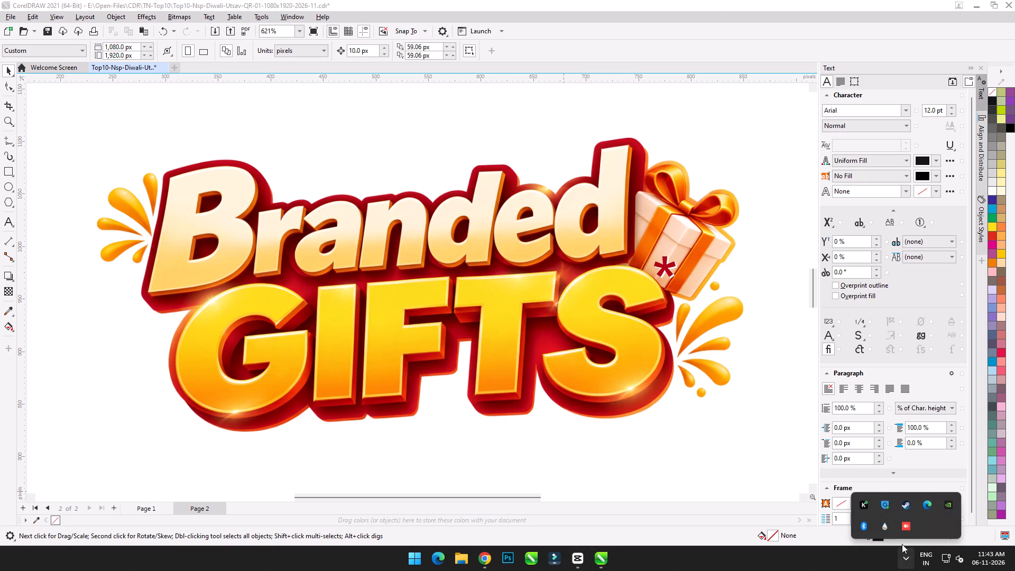
pyautogui.click(889, 503)
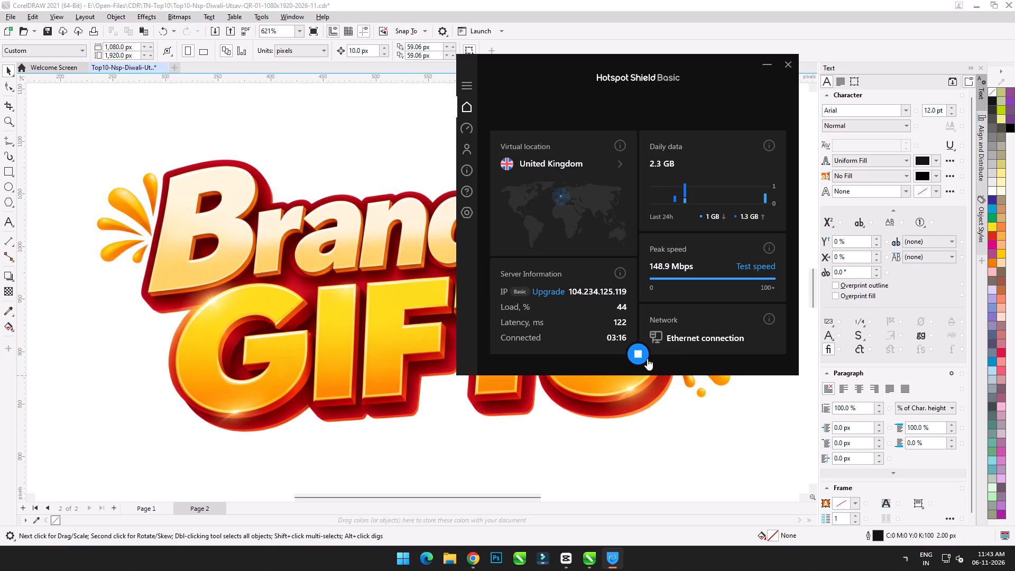
pyautogui.click(643, 355)
pyautogui.click(772, 38)
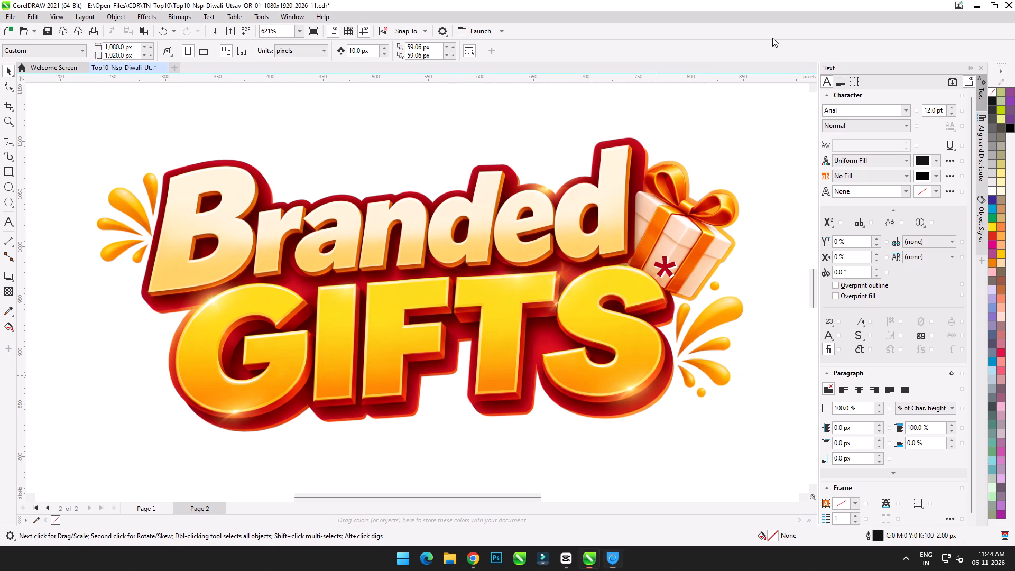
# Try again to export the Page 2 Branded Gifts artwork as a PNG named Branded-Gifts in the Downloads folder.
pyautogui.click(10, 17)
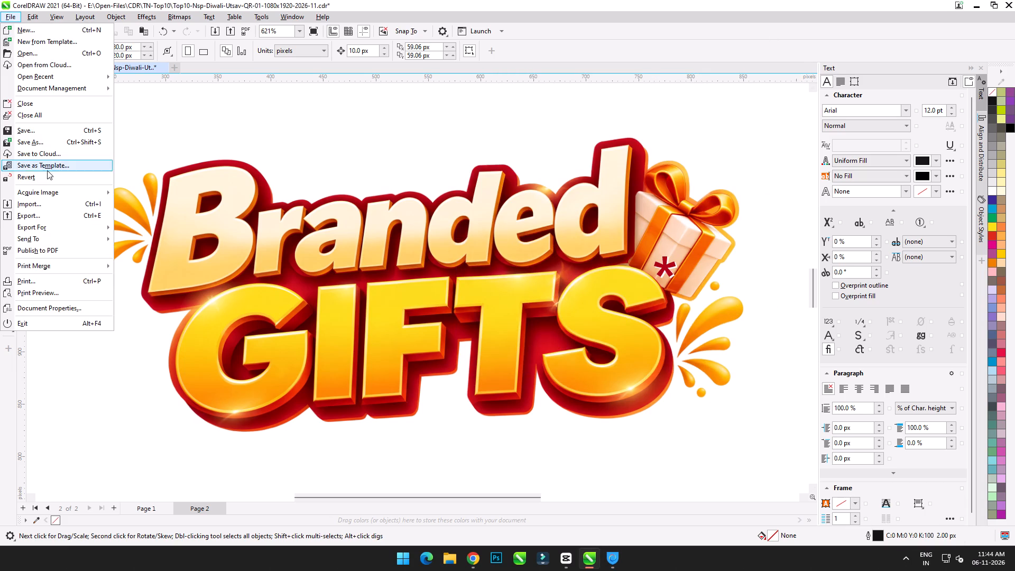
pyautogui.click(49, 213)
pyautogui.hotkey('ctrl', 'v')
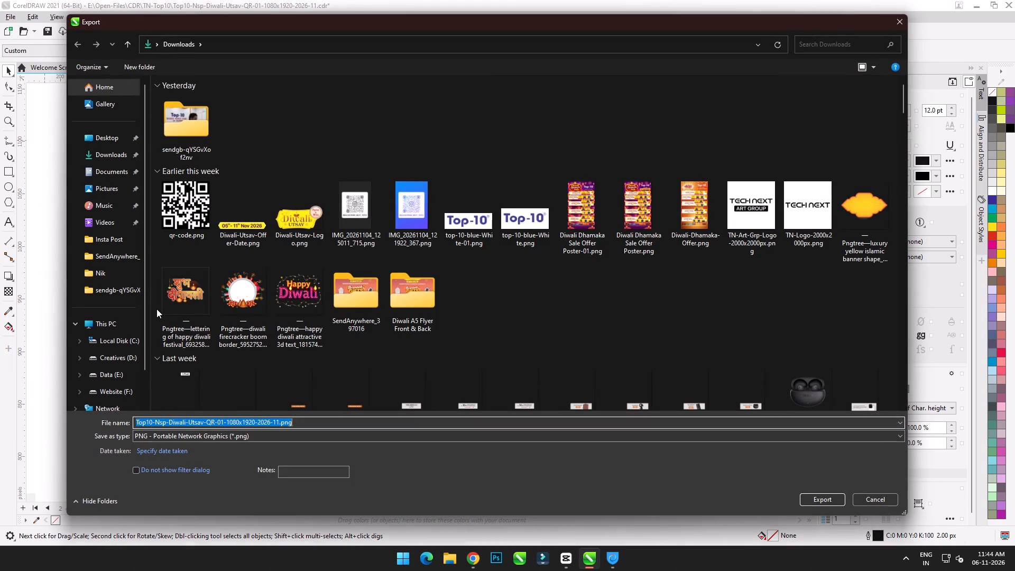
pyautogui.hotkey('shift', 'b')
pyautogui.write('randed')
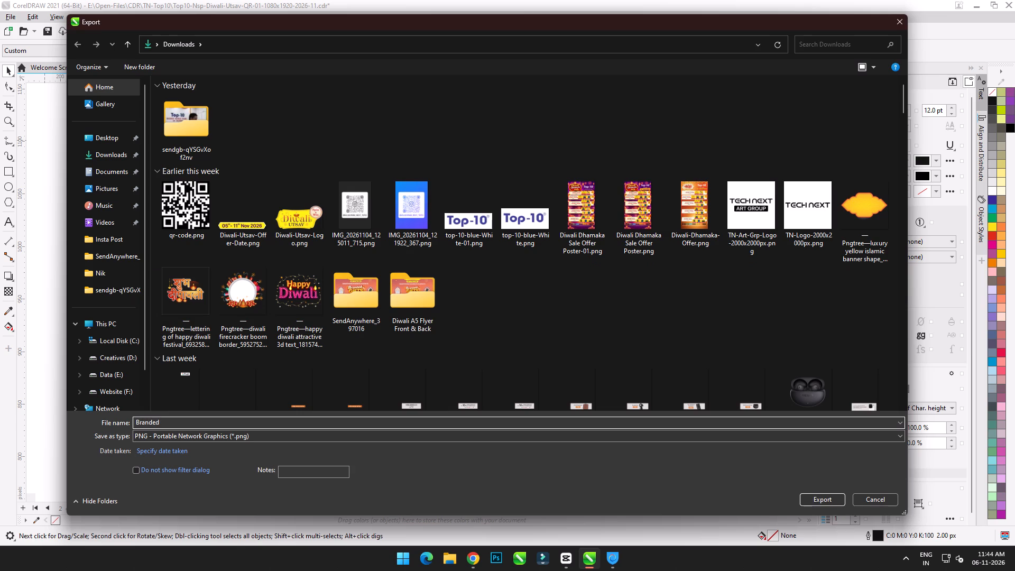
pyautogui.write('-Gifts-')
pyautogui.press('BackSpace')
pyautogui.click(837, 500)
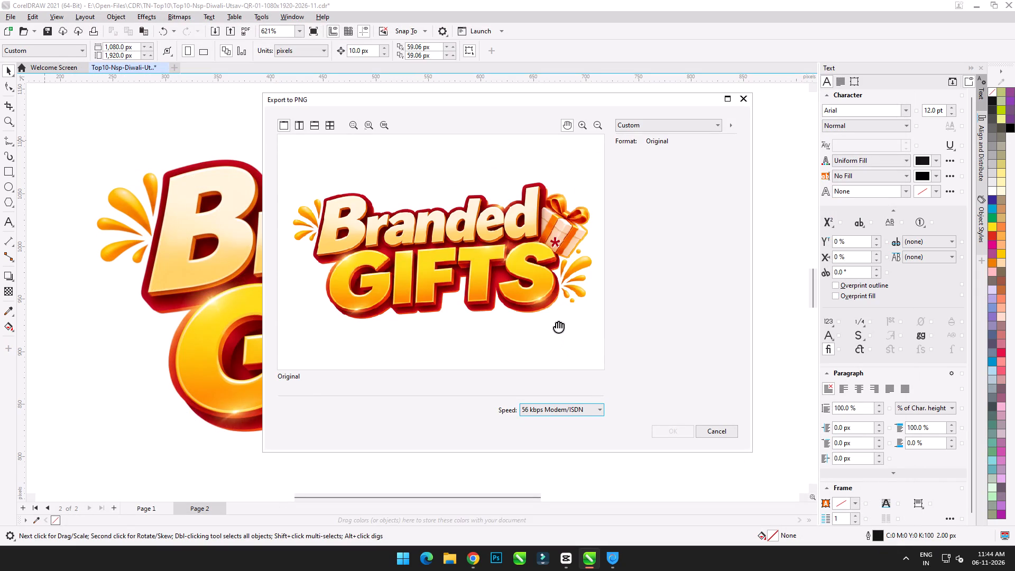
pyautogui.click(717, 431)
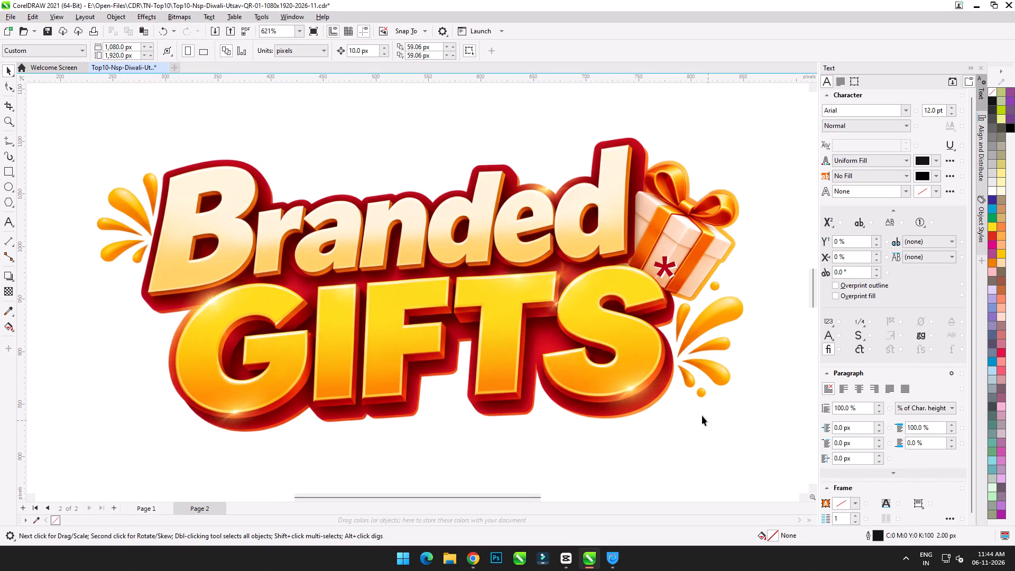
# Close CorelDRAW along with the open Diwali Utsav poster document.
pyautogui.click(1009, 0)
pyautogui.click(542, 307)
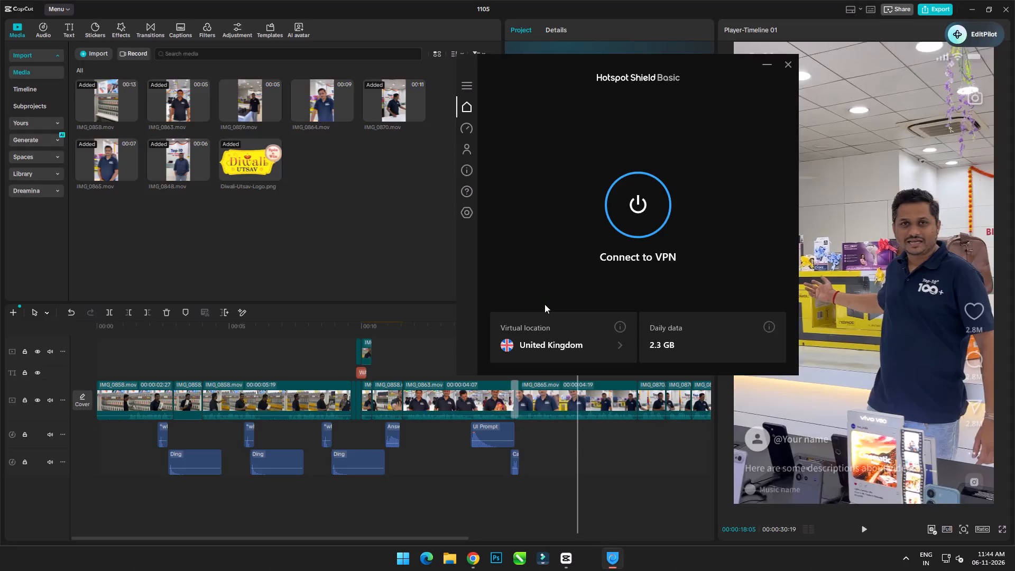
# Close the Hotspot Shield window.
pyautogui.click(788, 63)
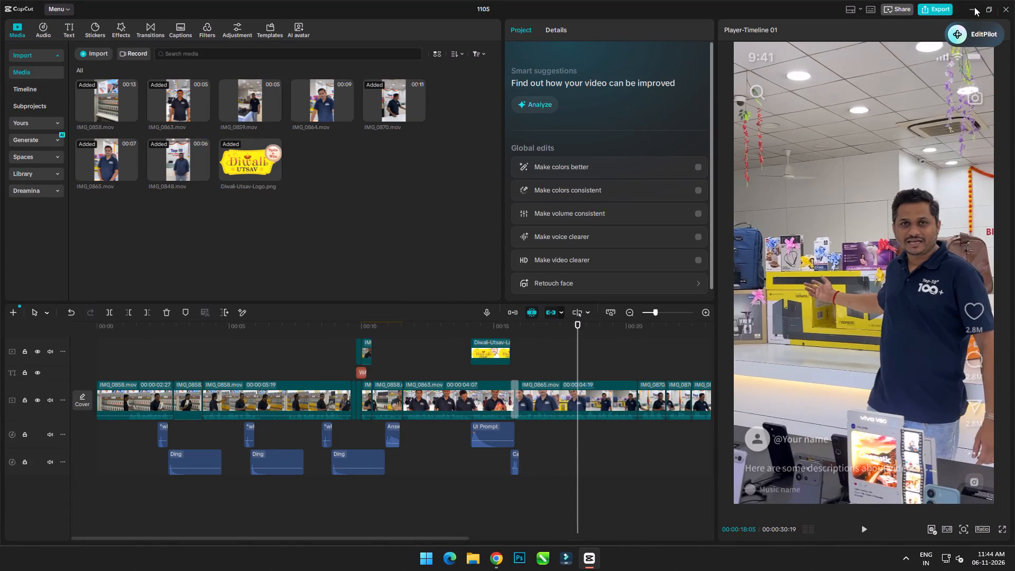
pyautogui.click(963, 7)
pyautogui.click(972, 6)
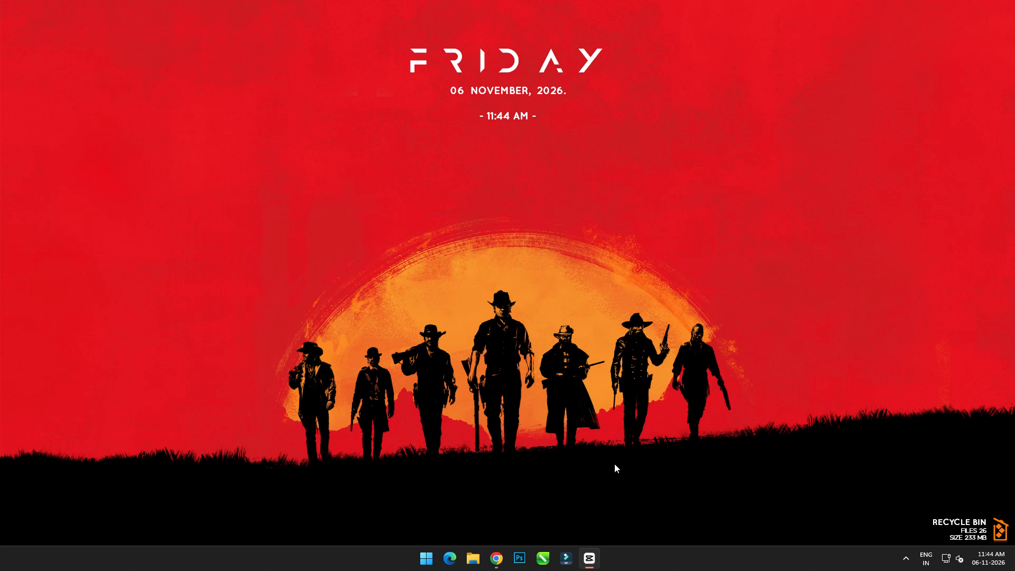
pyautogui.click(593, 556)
# Leave the 1105 video project in CapCut for the home page and close CapCut.
pyautogui.click(54, 10)
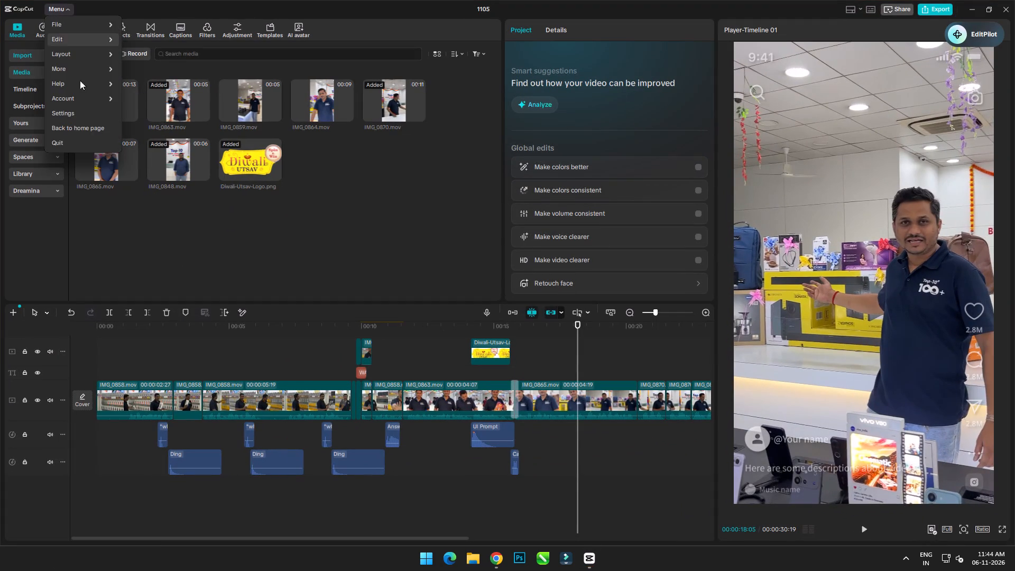
pyautogui.click(85, 131)
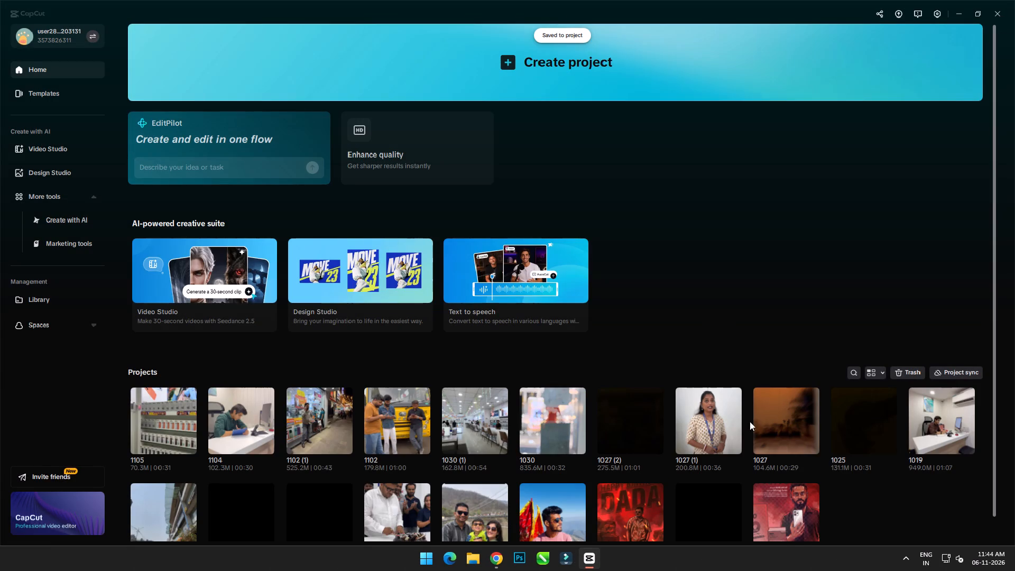
pyautogui.click(994, 16)
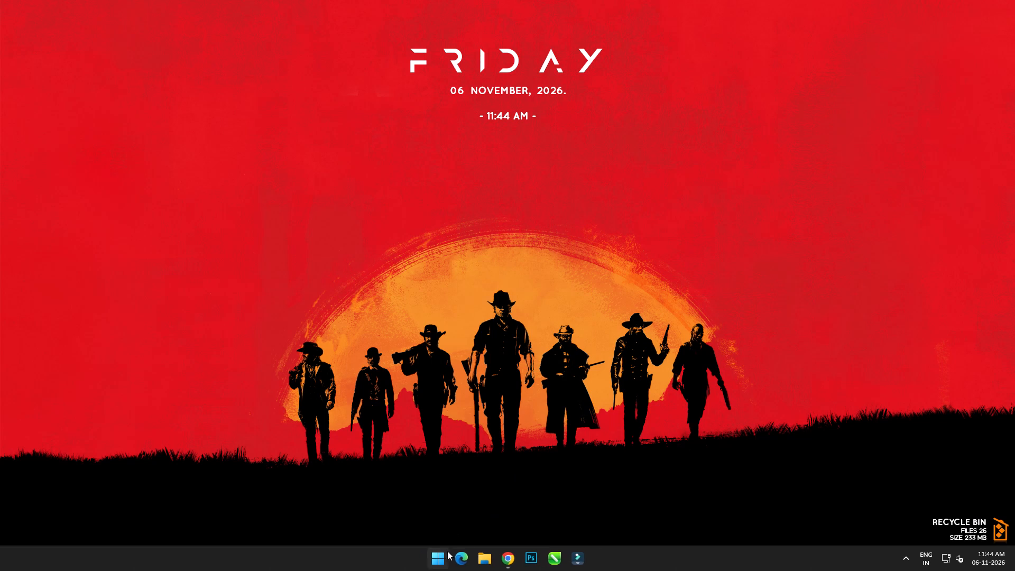
# Relaunch CorelDRAW 2021 and open the recent document Top10-Nsp-Diwali-Utsav-QR-01-1080x1920-2026-11.cdr.
pyautogui.click(555, 556)
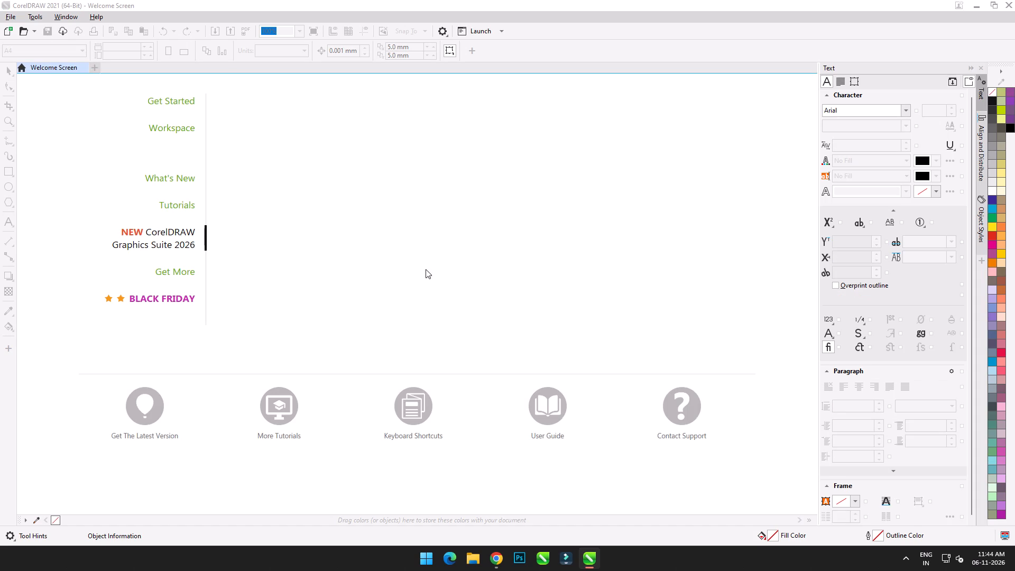
pyautogui.click(177, 105)
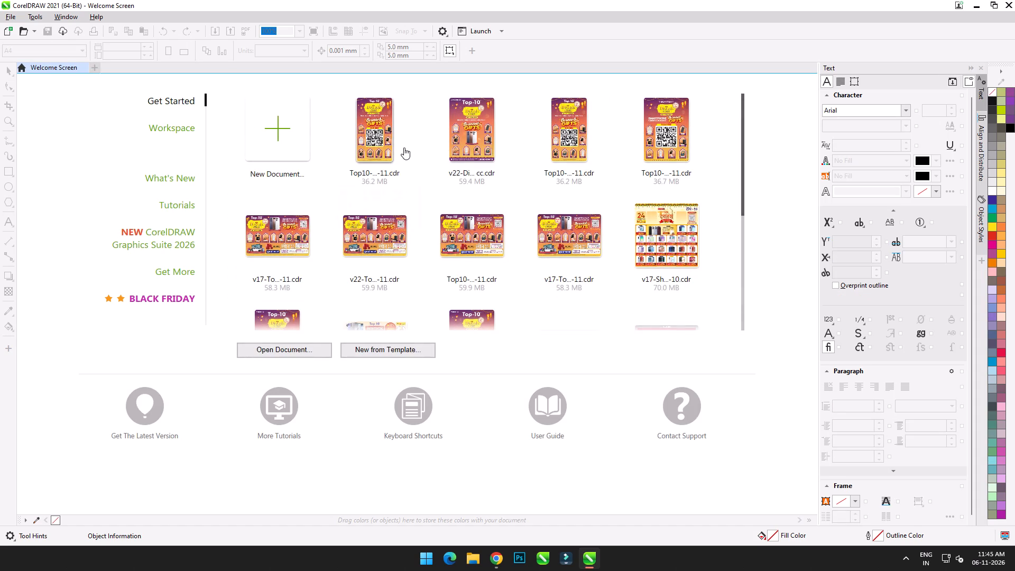
pyautogui.click(385, 143)
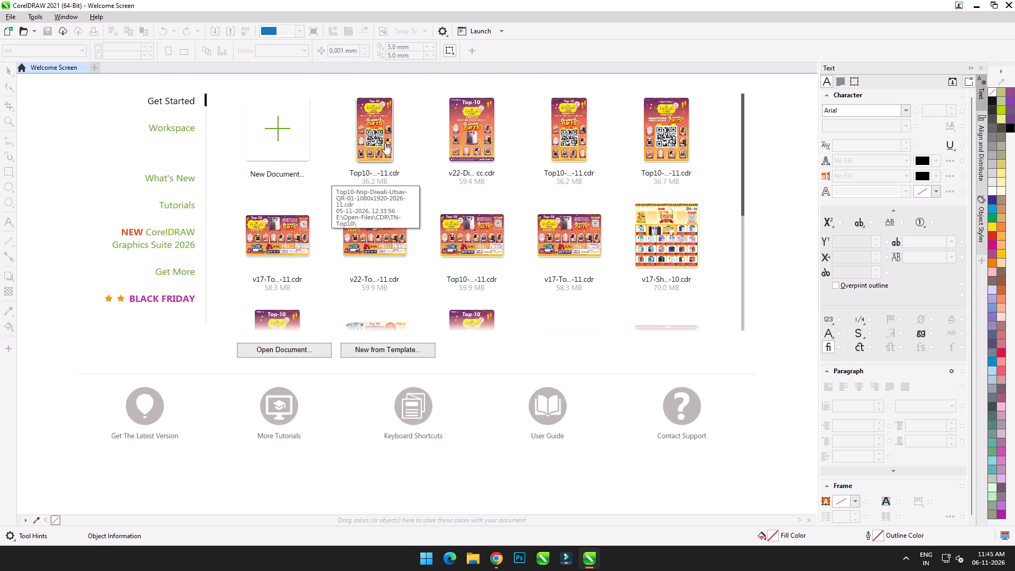
# Add a blank second page after the poster page in the document.
pyautogui.click(450, 243)
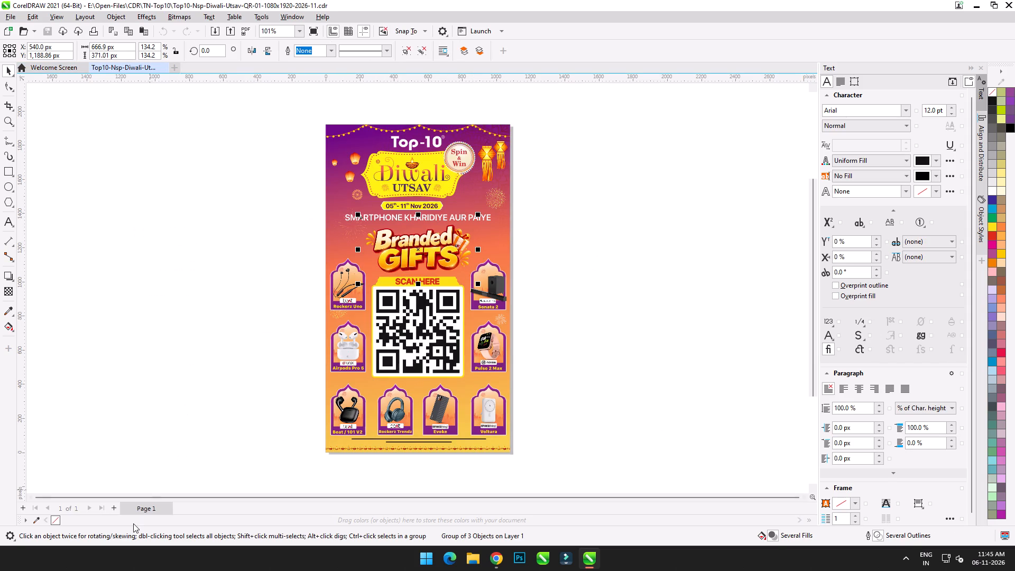
pyautogui.click(113, 509)
# Copy the Branded Gifts artwork group from the poster on Page 1 and paste it onto Page 2.
pyautogui.click(141, 510)
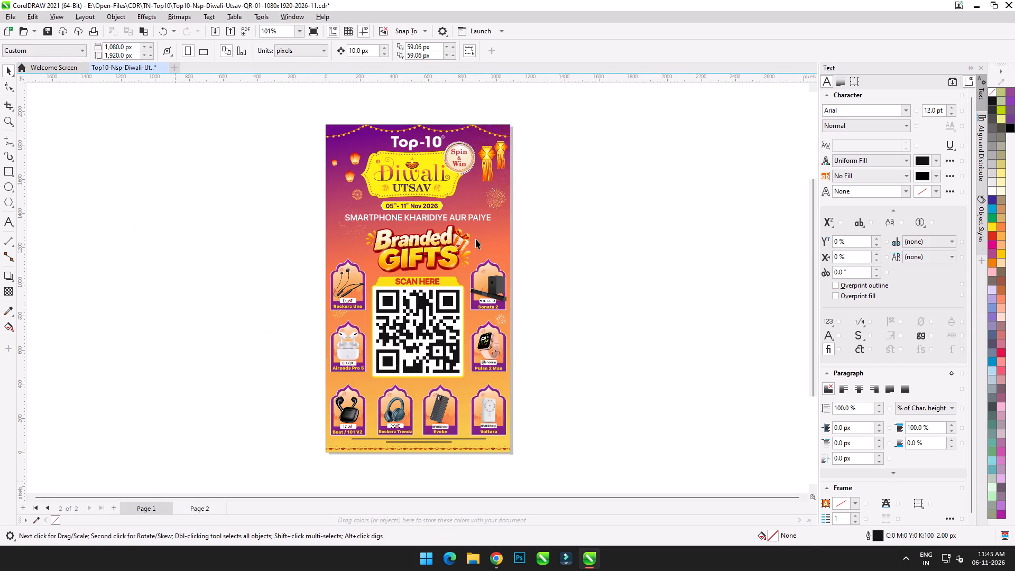
pyautogui.click(395, 253)
pyautogui.hotkey('ctrl', 'c')
pyautogui.click(206, 509)
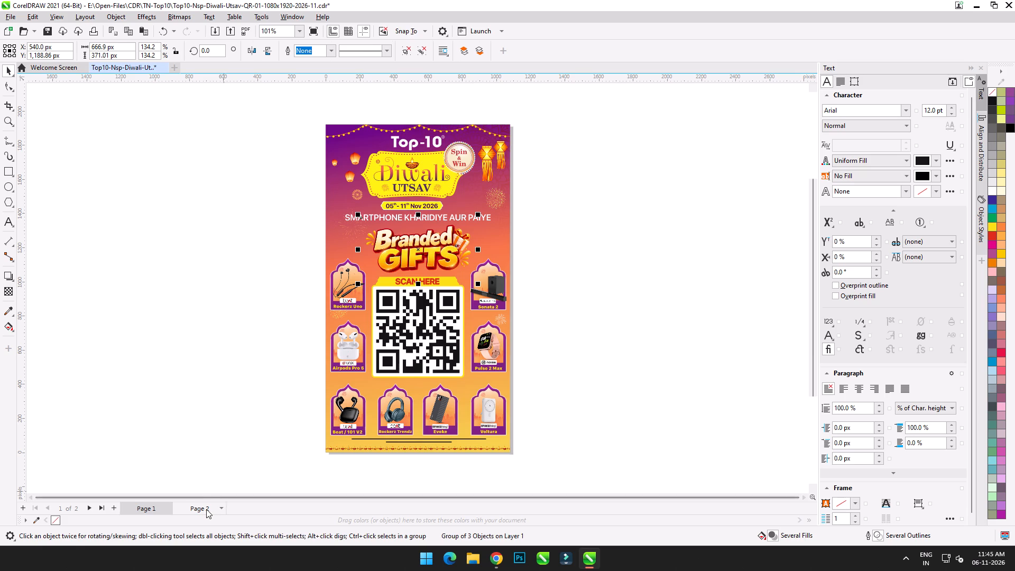
pyautogui.hotkey('ctrl', 'v')
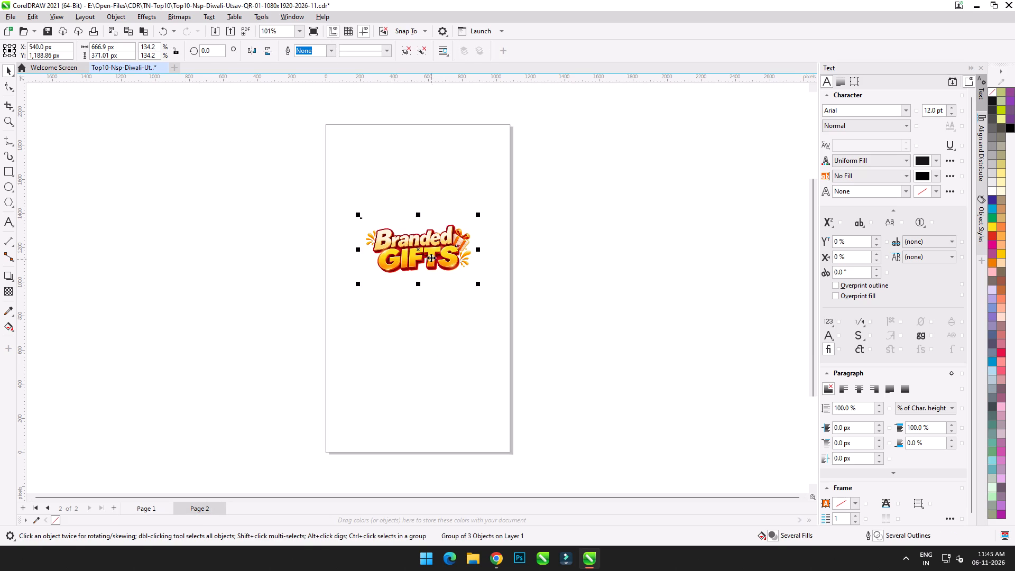
# Move the pasted Branded Gifts artwork to the centre of Page 2, at X 540 px and Y 960 px.
pyautogui.moveTo(419, 249); pyautogui.dragTo(658, 259)
pyautogui.moveTo(659, 258); pyautogui.dragTo(533, 276)
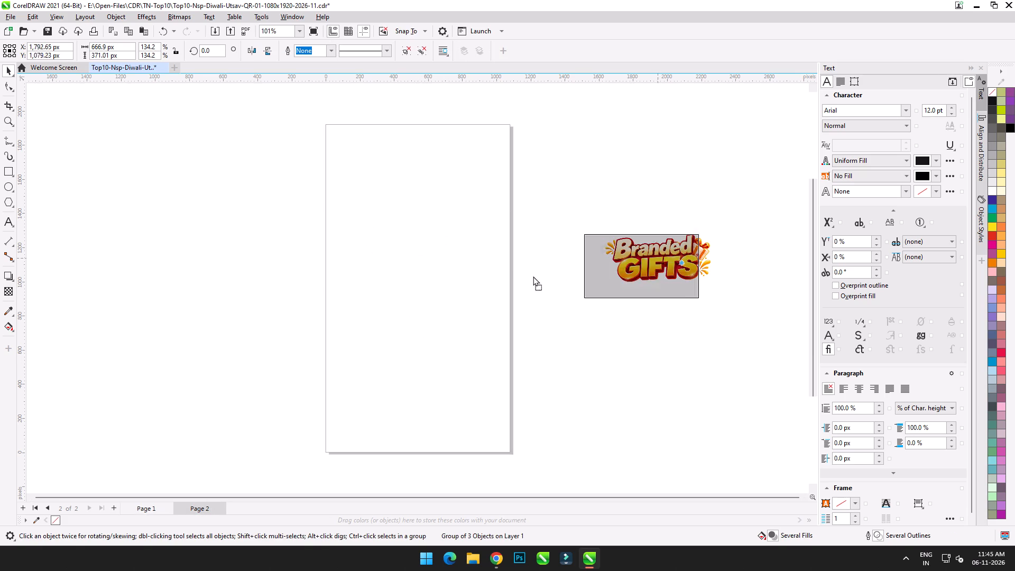
pyautogui.moveTo(533, 276); pyautogui.dragTo(417, 286)
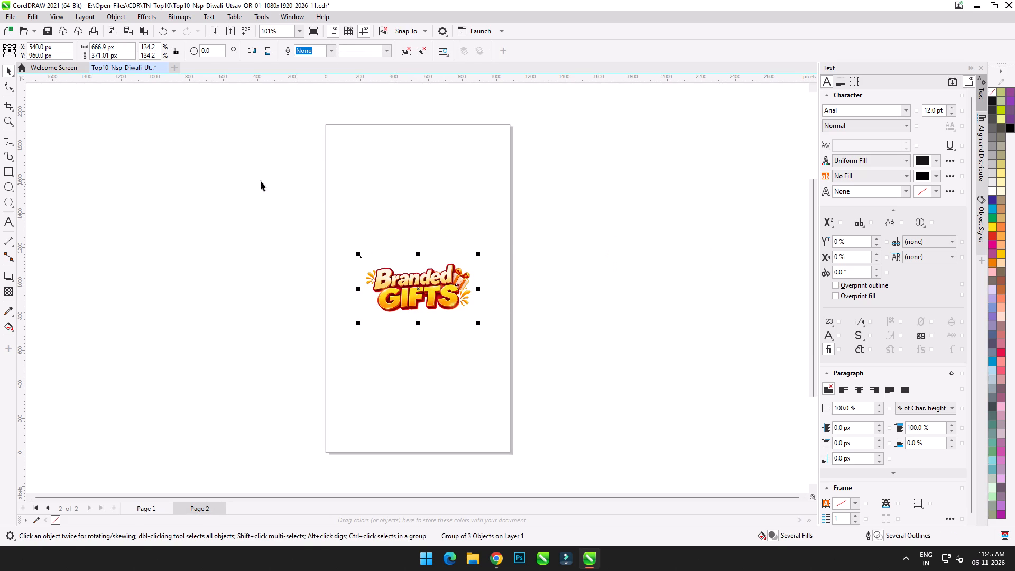
pyautogui.click(179, 162)
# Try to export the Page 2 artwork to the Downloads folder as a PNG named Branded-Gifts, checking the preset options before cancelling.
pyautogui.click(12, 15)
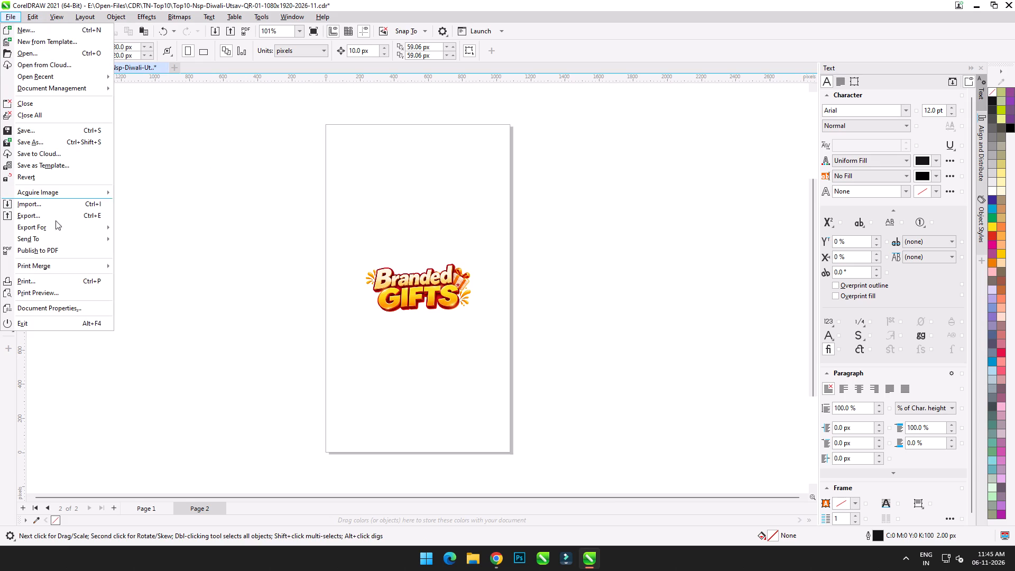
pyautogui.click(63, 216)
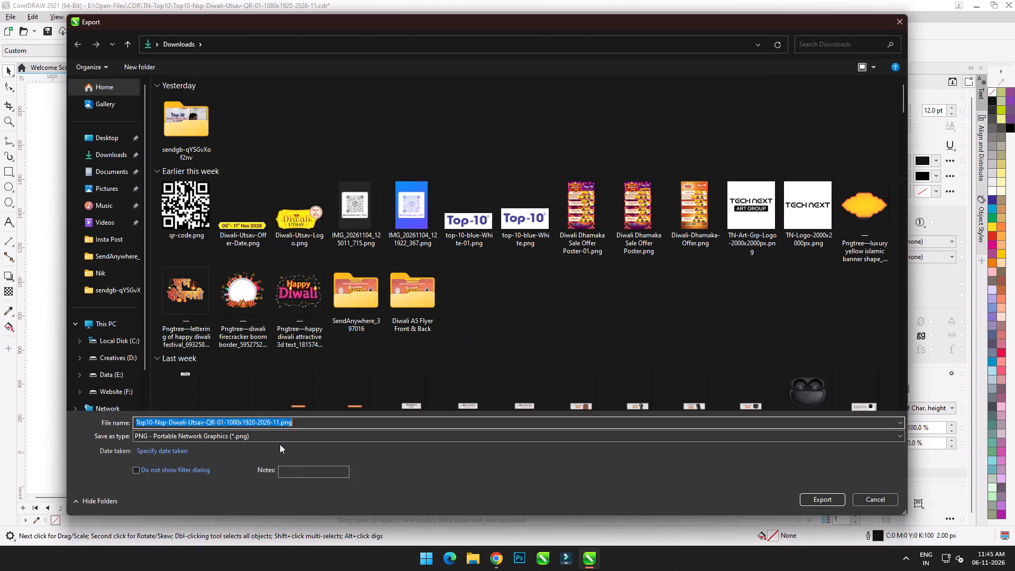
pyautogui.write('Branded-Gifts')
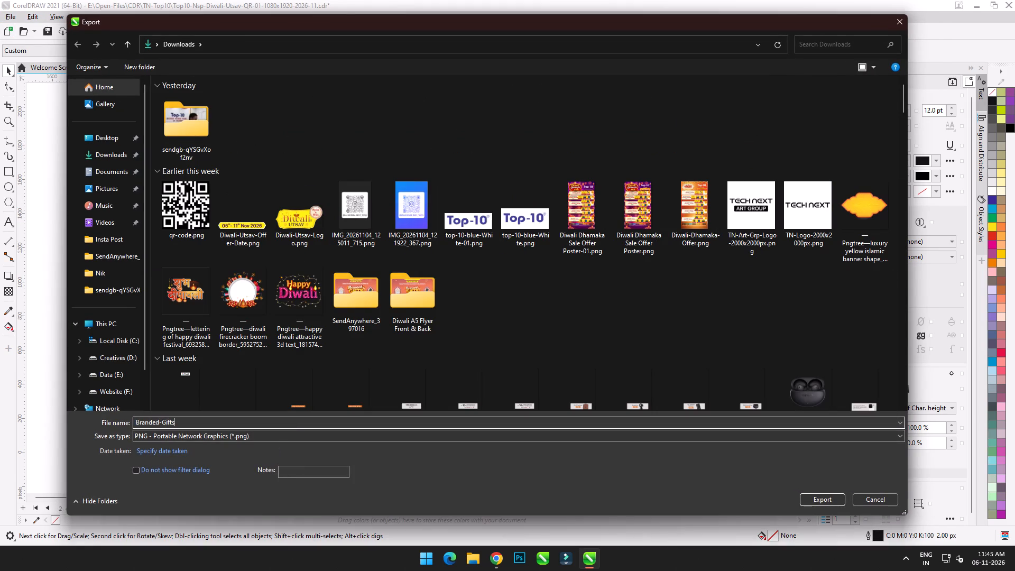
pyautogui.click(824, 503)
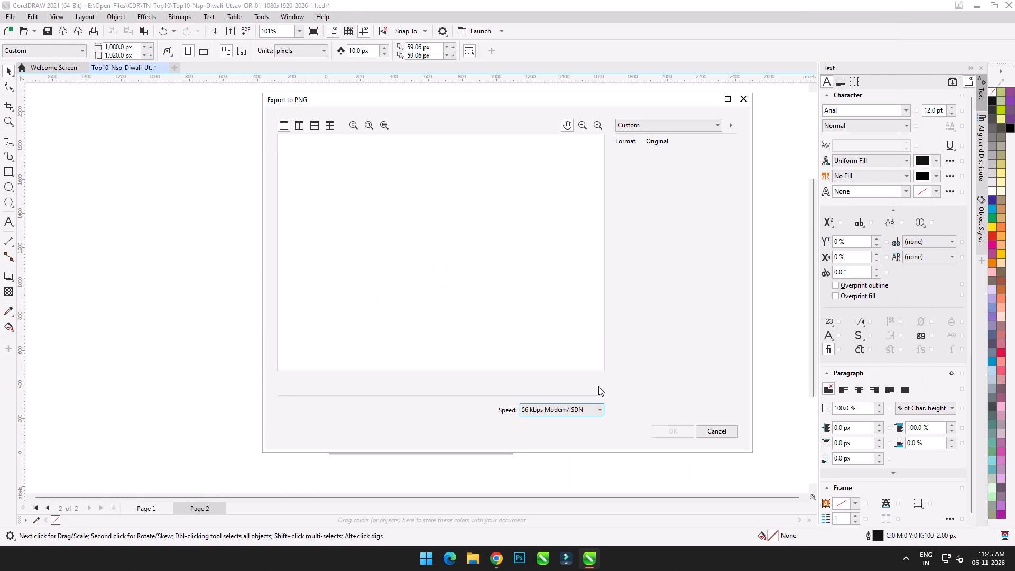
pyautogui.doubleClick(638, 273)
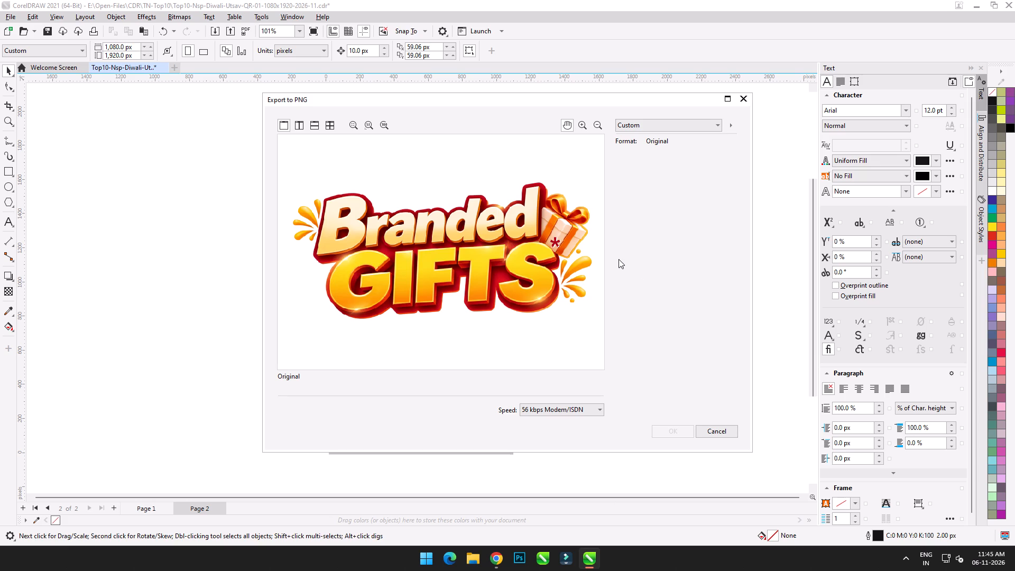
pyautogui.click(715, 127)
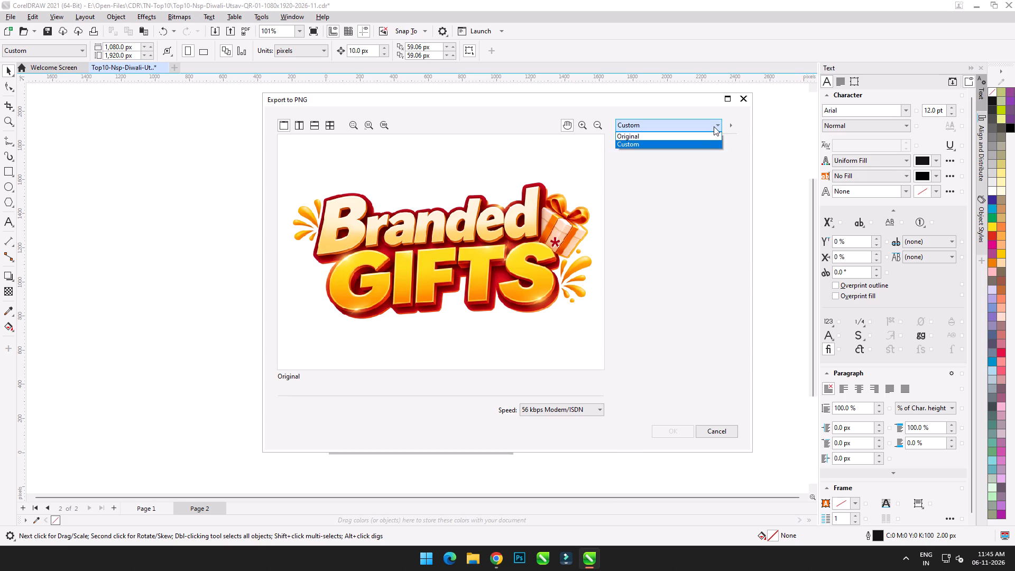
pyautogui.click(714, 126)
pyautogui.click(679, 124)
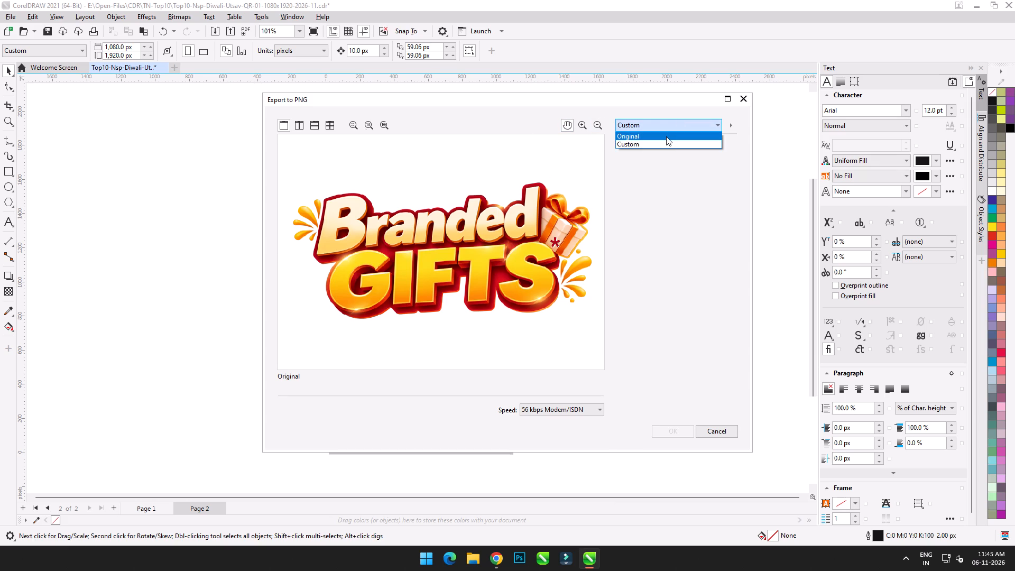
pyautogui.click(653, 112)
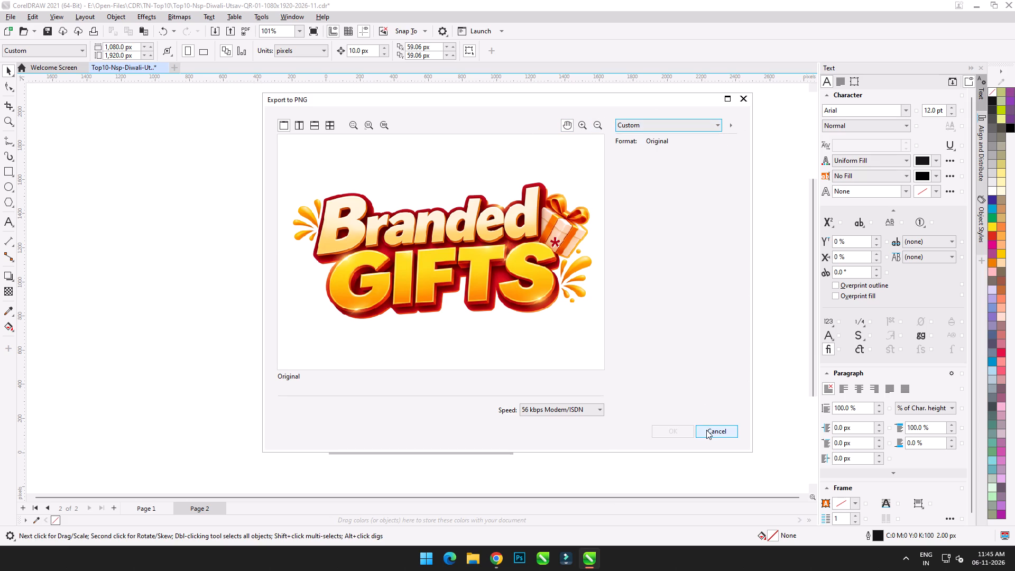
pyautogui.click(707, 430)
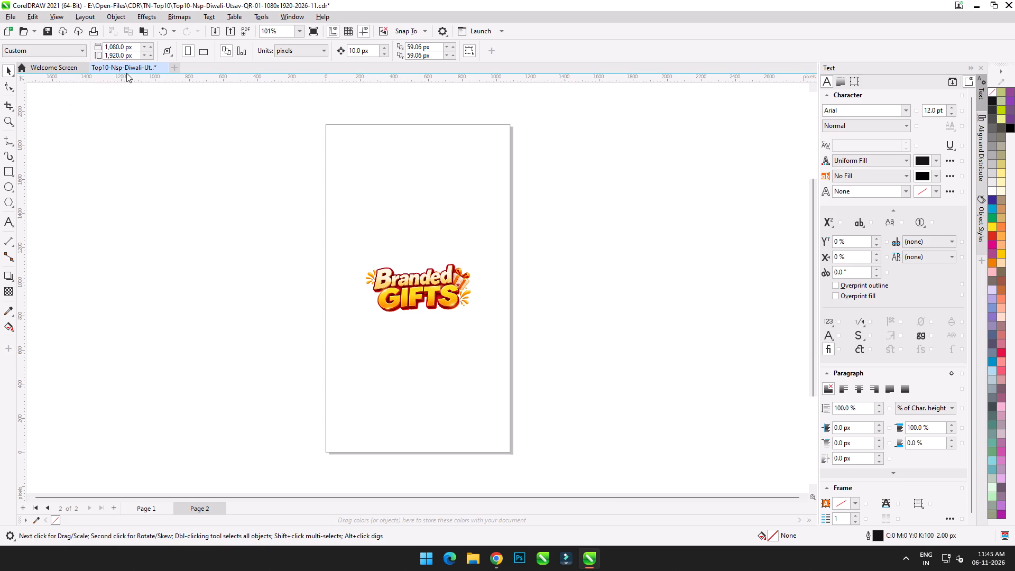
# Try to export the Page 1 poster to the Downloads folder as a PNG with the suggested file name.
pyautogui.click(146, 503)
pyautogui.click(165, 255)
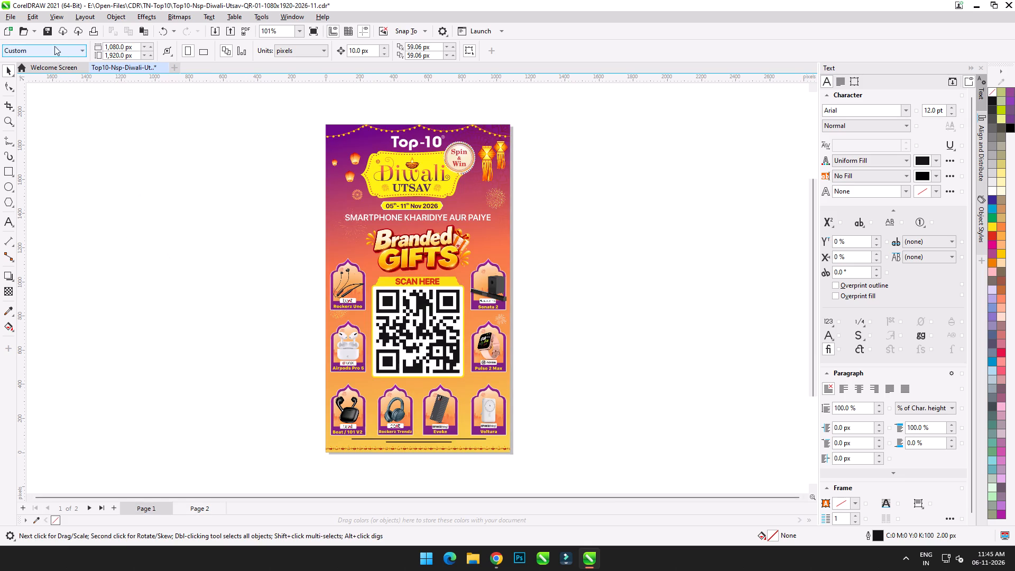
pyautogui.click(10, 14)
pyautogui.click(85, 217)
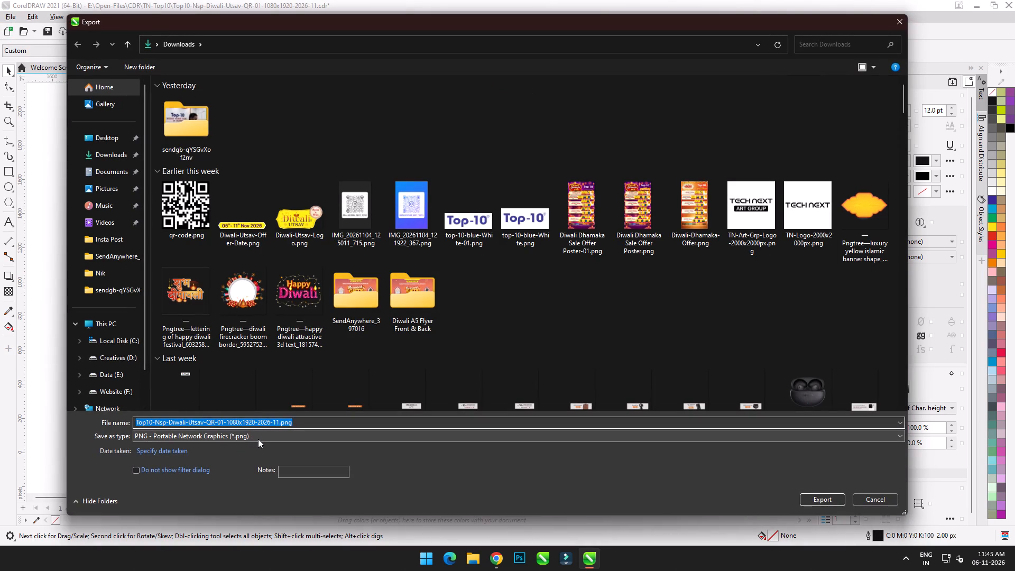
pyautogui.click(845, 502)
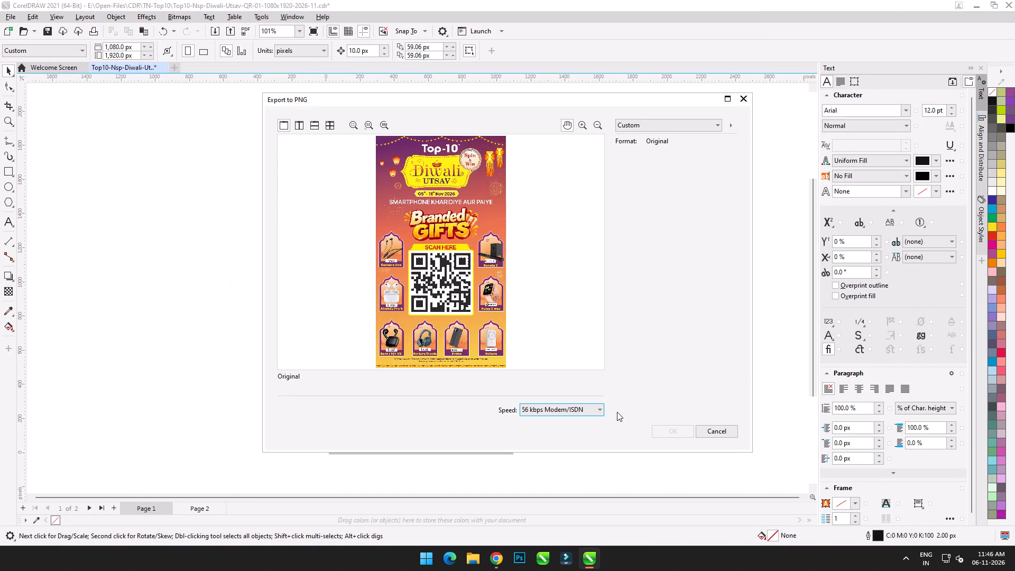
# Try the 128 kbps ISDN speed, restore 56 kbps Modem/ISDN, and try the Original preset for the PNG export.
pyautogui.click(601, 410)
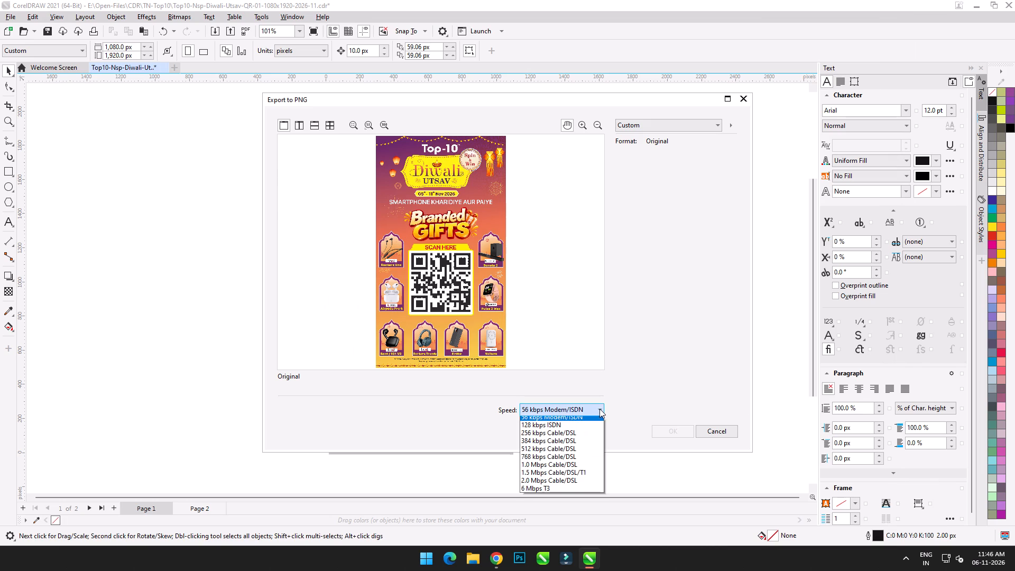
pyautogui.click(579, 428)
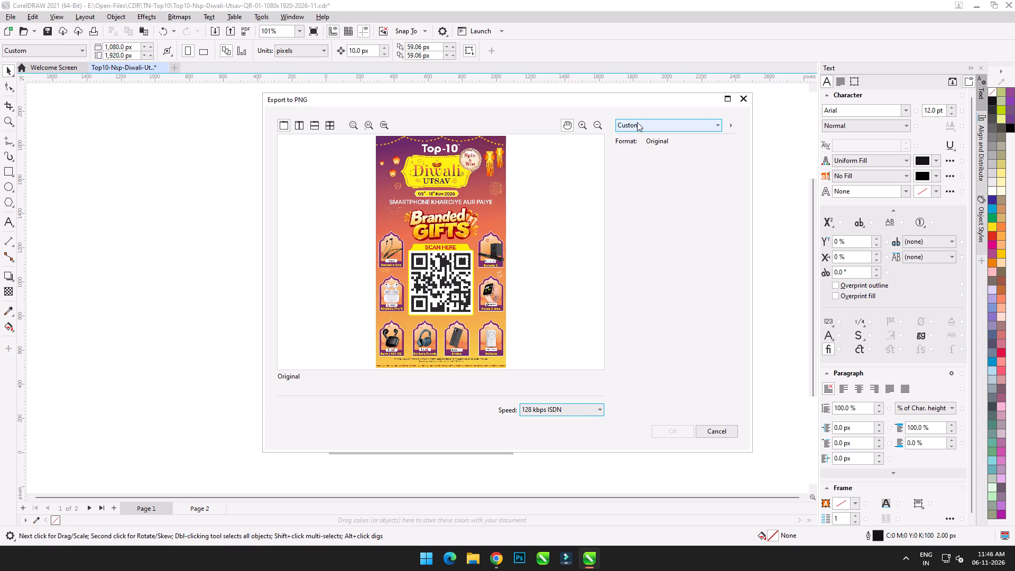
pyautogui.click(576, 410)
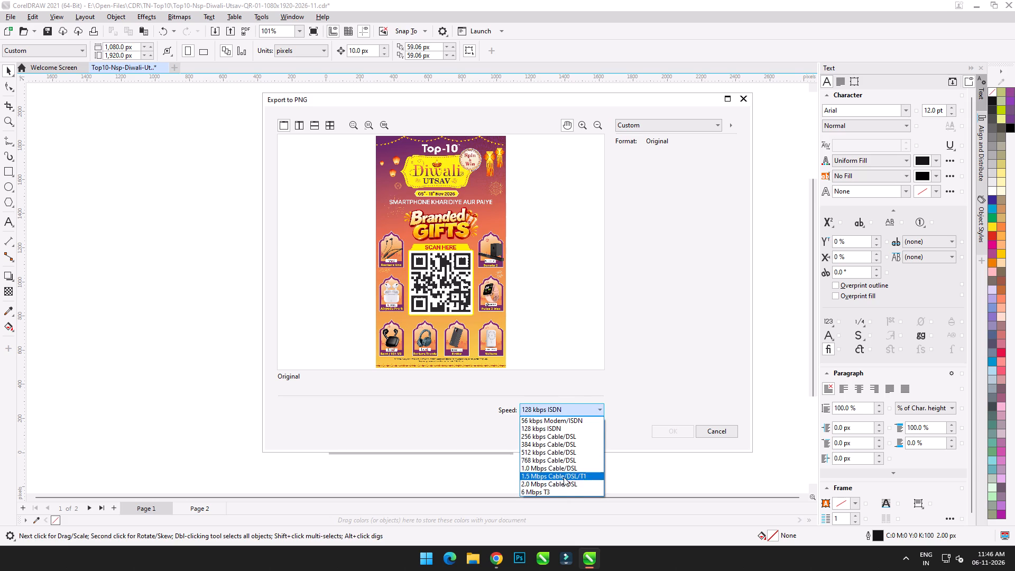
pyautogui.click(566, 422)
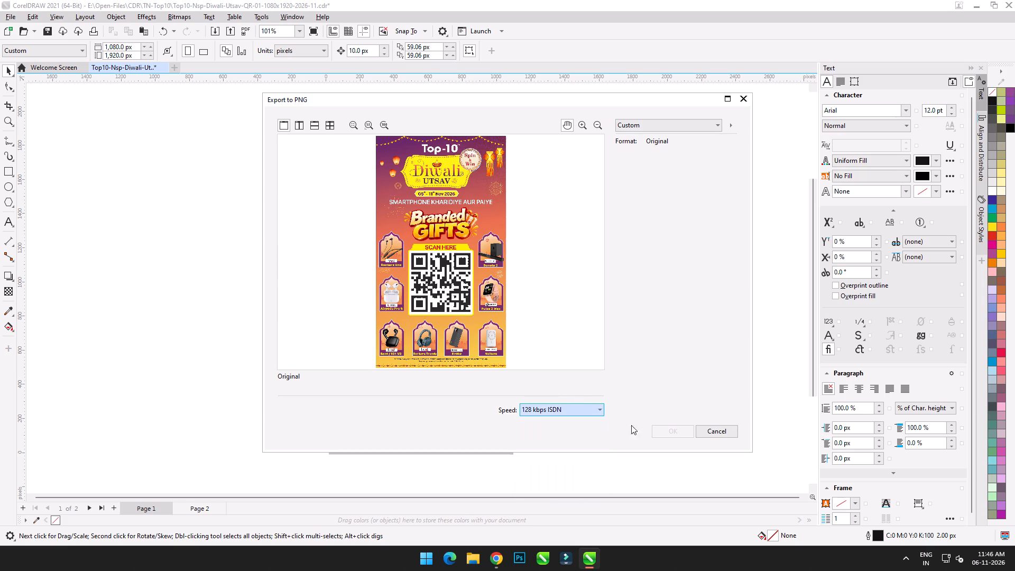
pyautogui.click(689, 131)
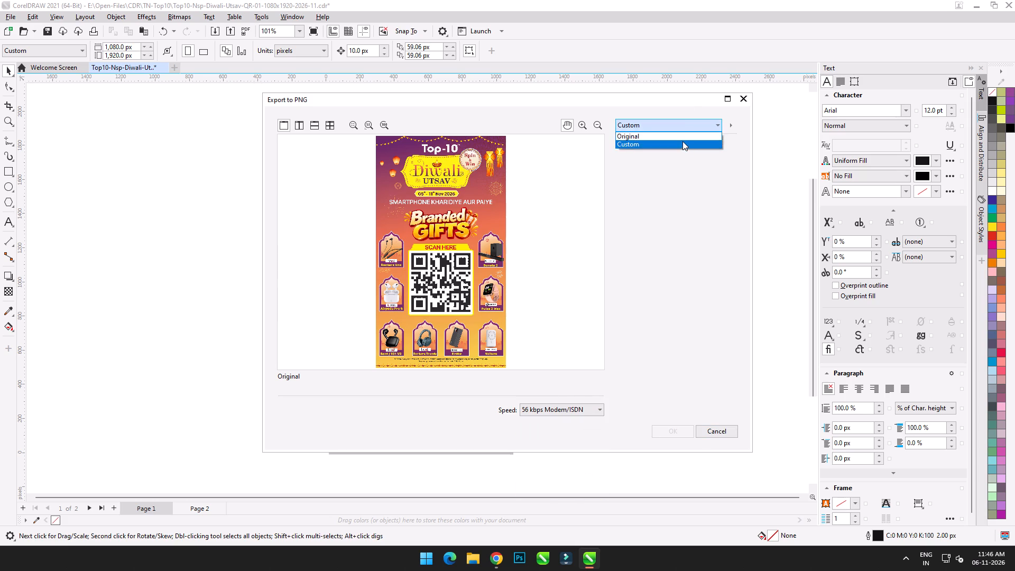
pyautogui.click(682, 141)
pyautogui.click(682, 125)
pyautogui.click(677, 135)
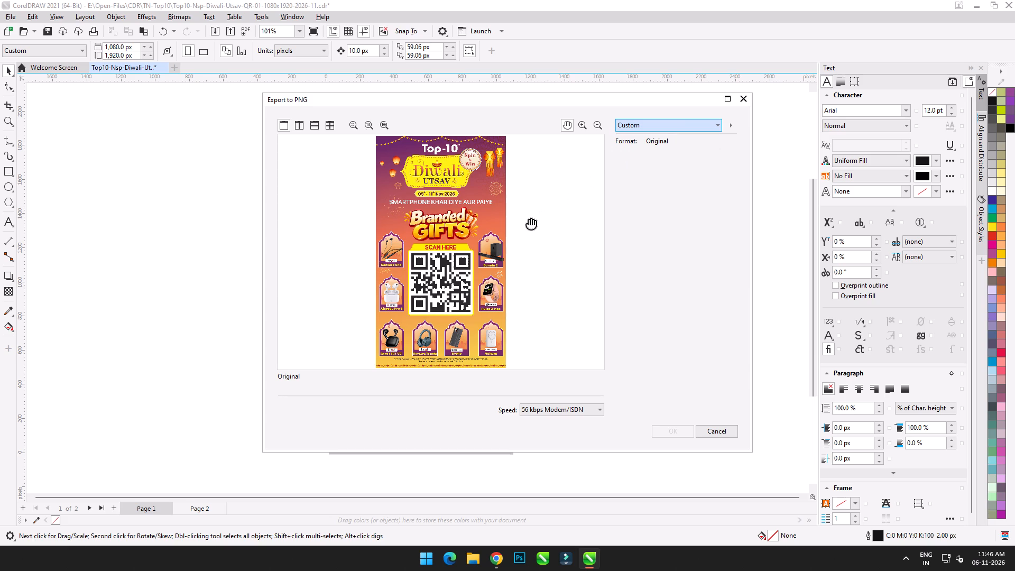
# Examine the poster in the PNG export preview, including the four-pane comparison.
pyautogui.moveTo(455, 191); pyautogui.dragTo(392, 297)
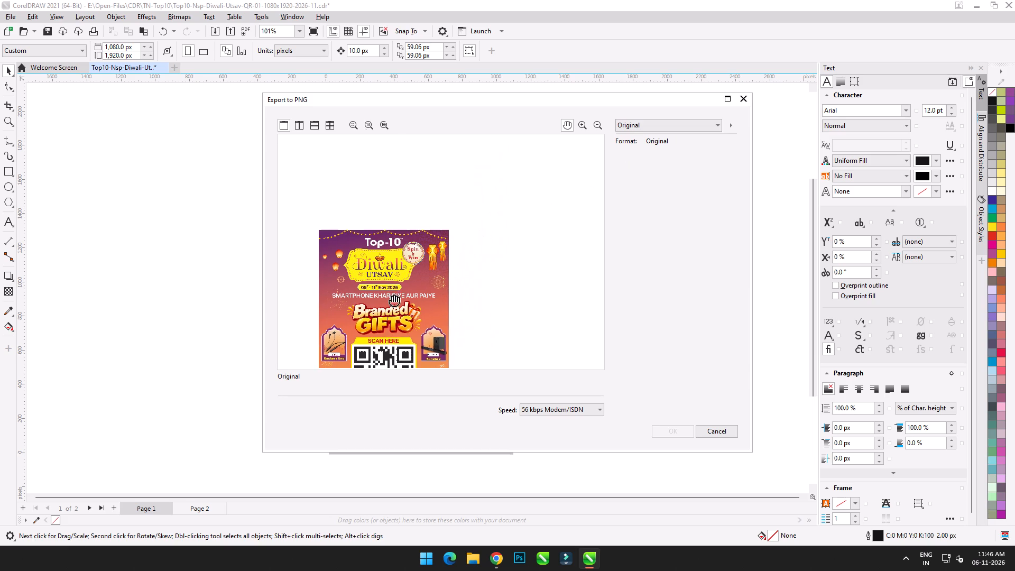
pyautogui.moveTo(392, 297); pyautogui.dragTo(389, 291)
pyautogui.click(334, 122)
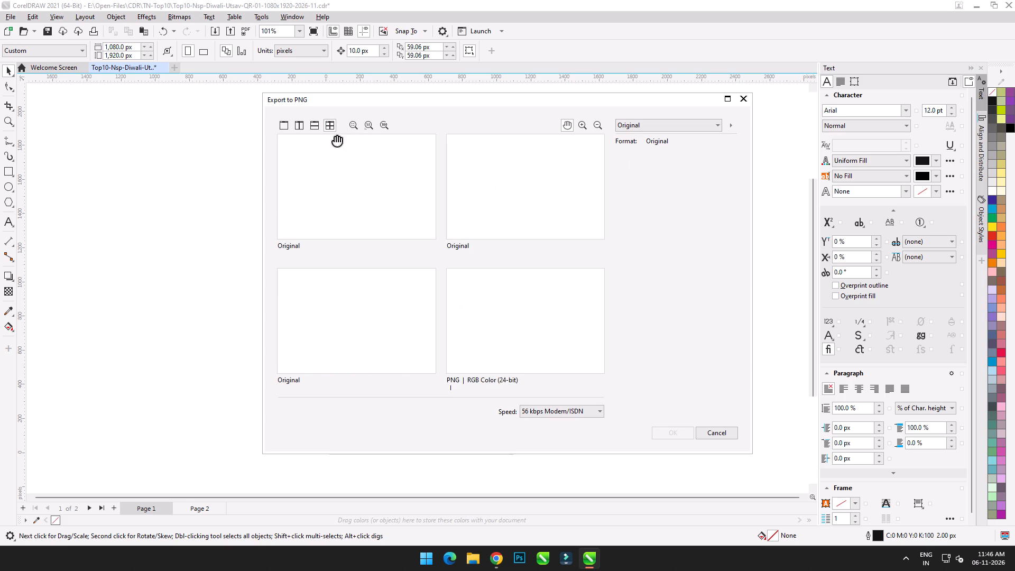
pyautogui.moveTo(541, 171); pyautogui.dragTo(484, 250)
pyautogui.moveTo(566, 176); pyautogui.dragTo(500, 222)
pyautogui.moveTo(540, 177); pyautogui.dragTo(509, 169)
pyautogui.moveTo(534, 185); pyautogui.dragTo(574, 203)
pyautogui.moveTo(578, 117); pyautogui.dragTo(579, 86)
pyautogui.moveTo(557, 228); pyautogui.dragTo(560, 139)
pyautogui.moveTo(551, 206); pyautogui.dragTo(554, 153)
pyautogui.moveTo(555, 198); pyautogui.dragTo(555, 155)
pyautogui.moveTo(555, 155); pyautogui.dragTo(532, 262)
pyautogui.moveTo(538, 212); pyautogui.dragTo(540, 270)
pyautogui.moveTo(547, 208); pyautogui.dragTo(501, 229)
pyautogui.moveTo(546, 189); pyautogui.dragTo(493, 202)
pyautogui.moveTo(513, 198); pyautogui.dragTo(459, 181)
pyautogui.moveTo(541, 181); pyautogui.dragTo(462, 176)
pyautogui.moveTo(456, 172); pyautogui.dragTo(493, 223)
pyautogui.moveTo(507, 179); pyautogui.dragTo(517, 242)
pyautogui.moveTo(520, 176); pyautogui.dragTo(563, 266)
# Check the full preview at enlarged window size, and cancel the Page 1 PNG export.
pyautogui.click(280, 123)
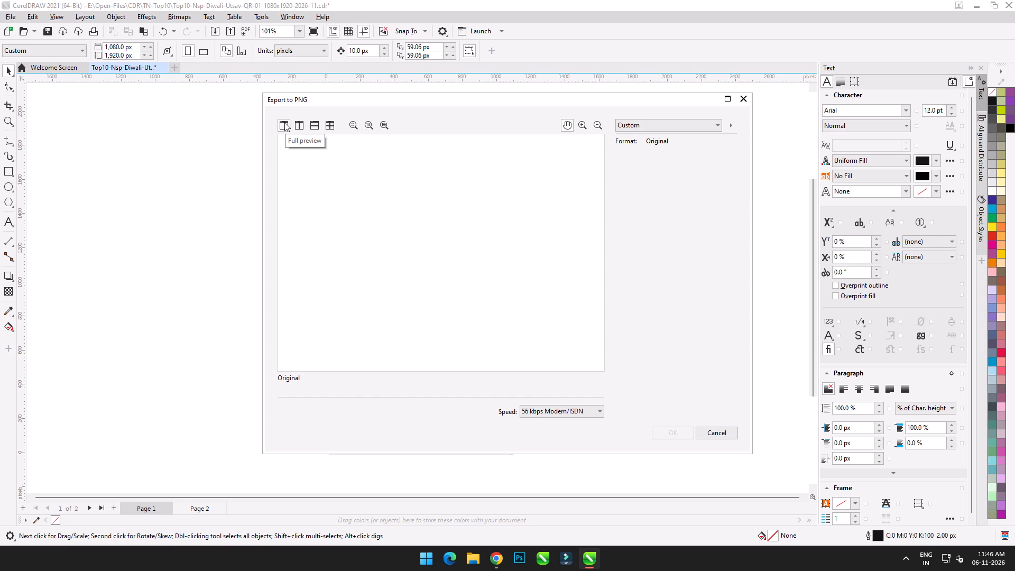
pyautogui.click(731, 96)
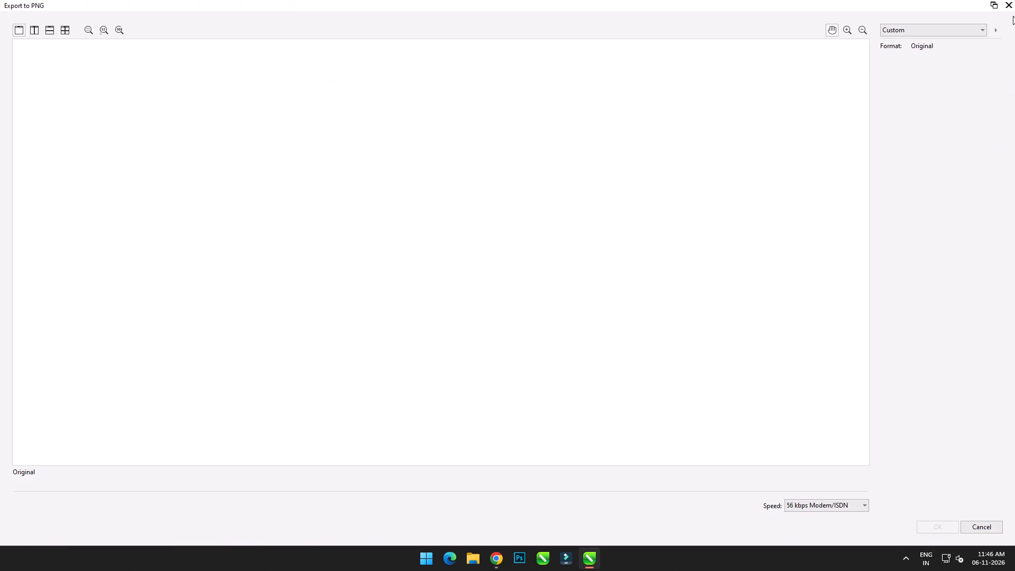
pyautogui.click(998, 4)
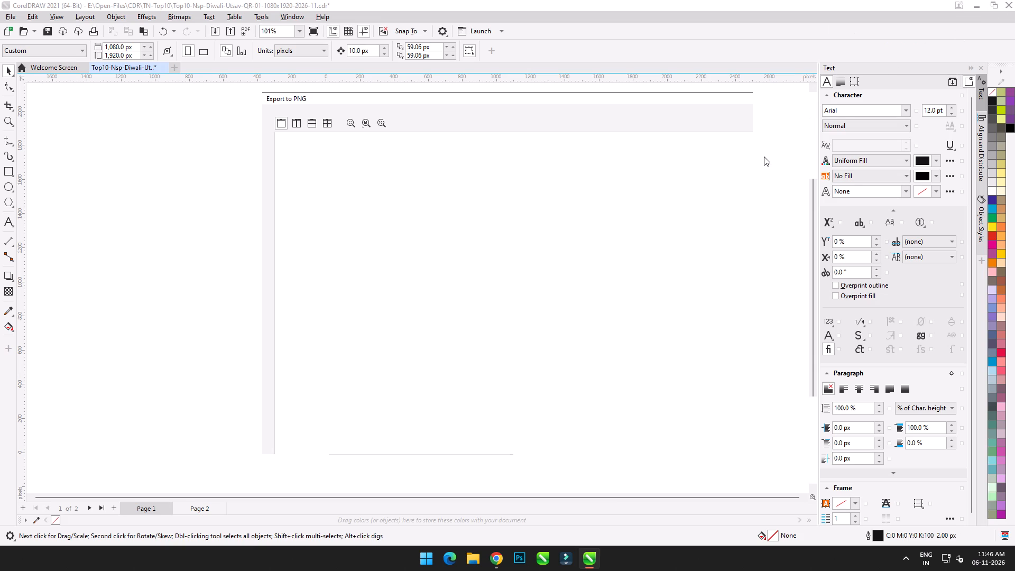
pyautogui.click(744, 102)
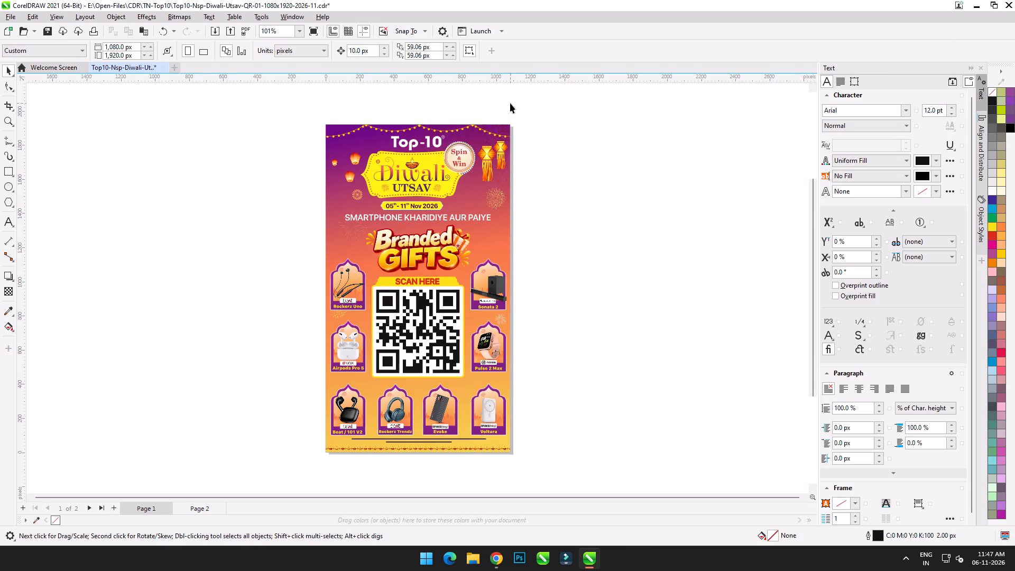
# Close CorelDRAW 2021 and return to the desktop.
pyautogui.click(1011, 8)
pyautogui.click(552, 307)
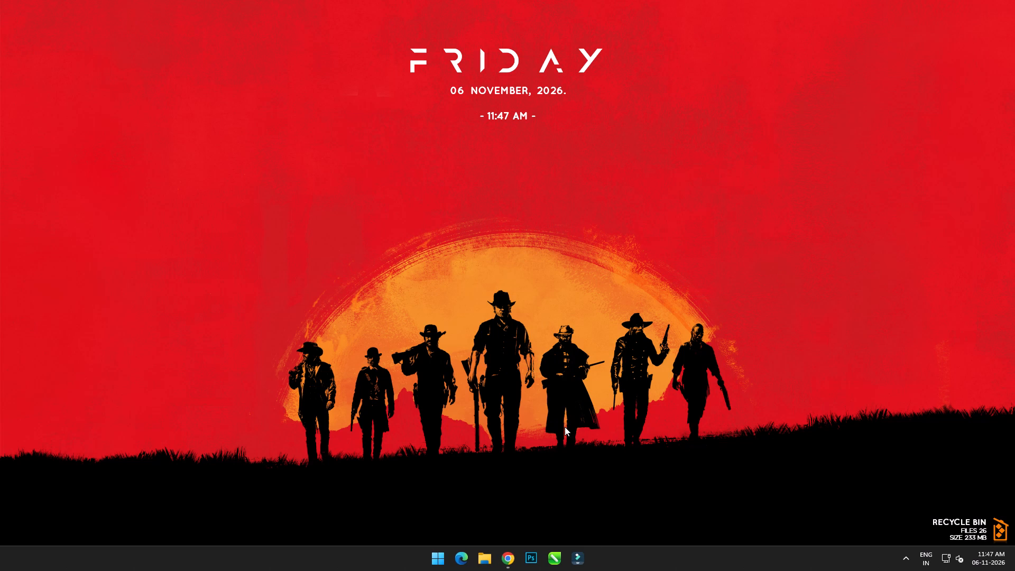
# Relaunch CorelDRAW 2021 and open the recent document Sample-Wadala West Diwali A5 Flyer Front & Back.cdr.
pyautogui.click(559, 559)
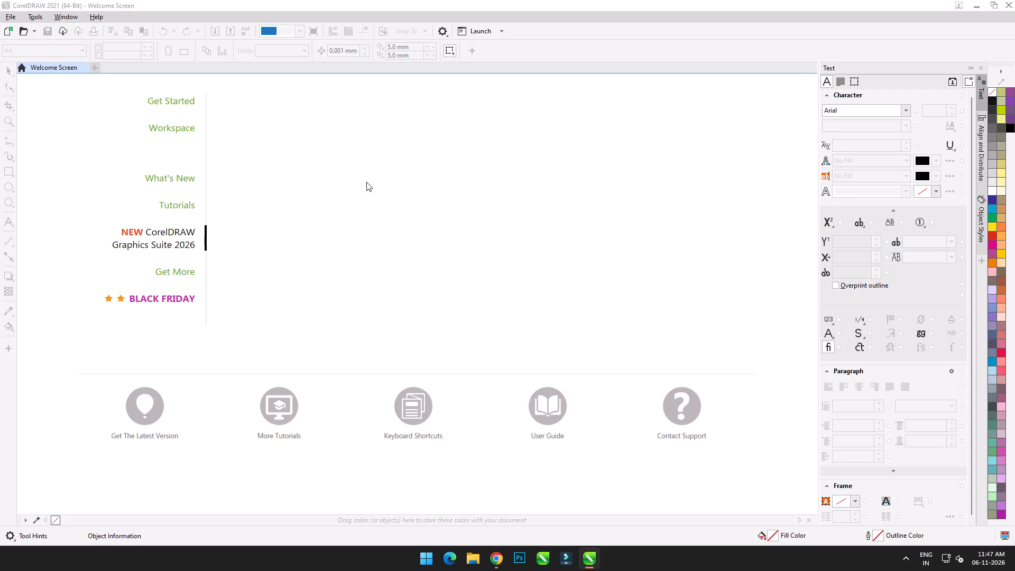
pyautogui.click(187, 104)
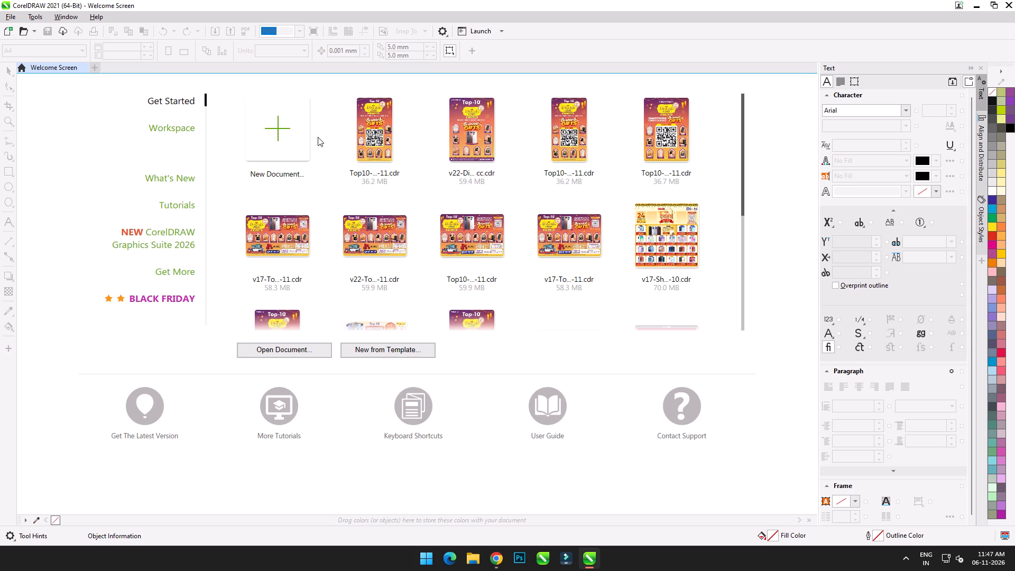
pyautogui.scroll(-1, 508, 234)
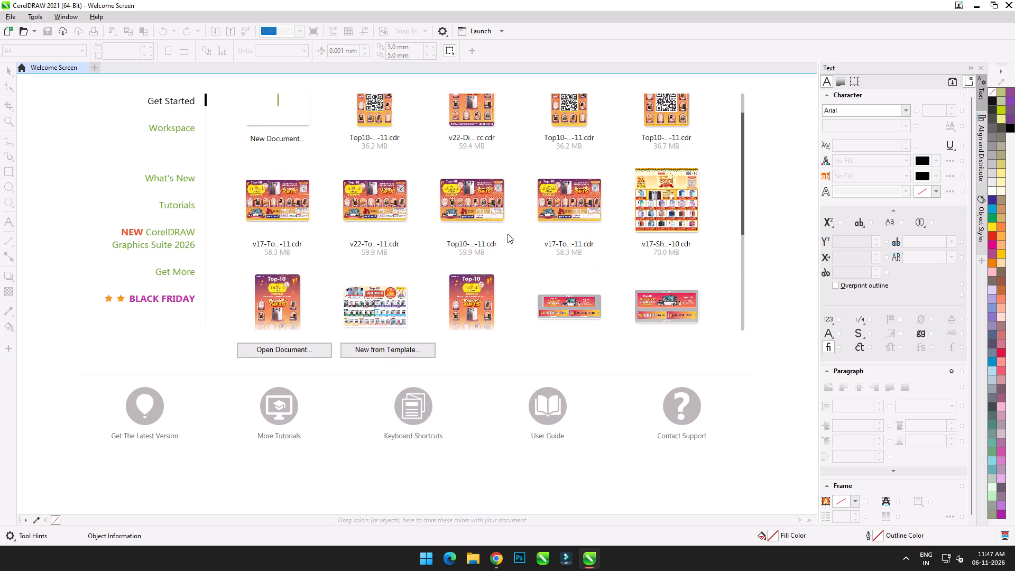
pyautogui.scroll(-3, 508, 234)
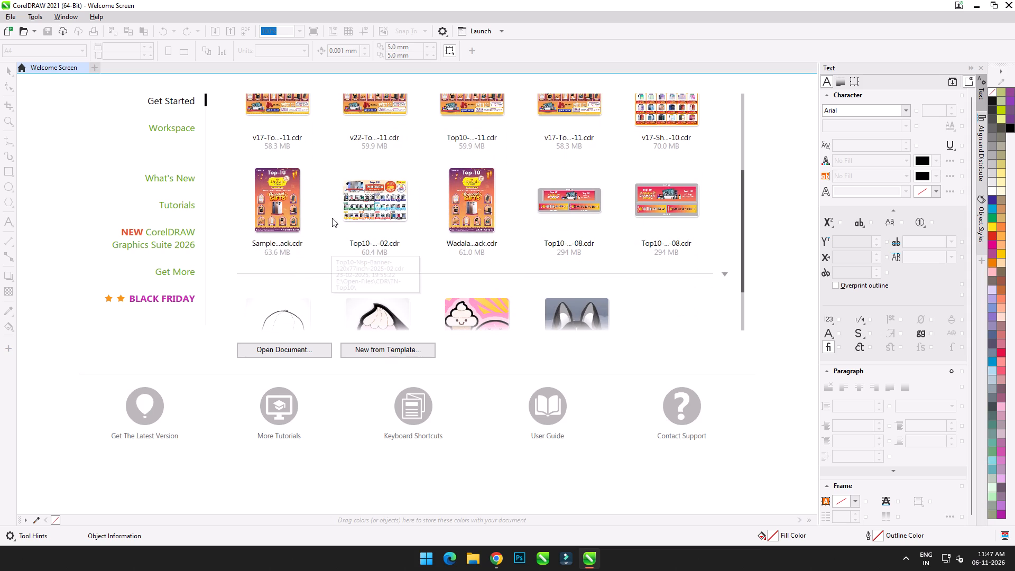
pyautogui.click(282, 200)
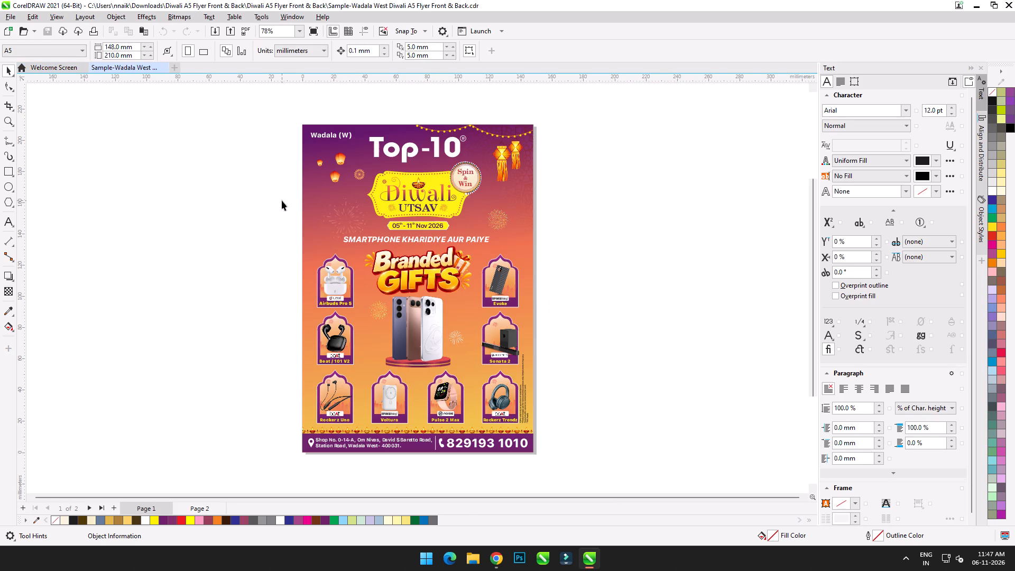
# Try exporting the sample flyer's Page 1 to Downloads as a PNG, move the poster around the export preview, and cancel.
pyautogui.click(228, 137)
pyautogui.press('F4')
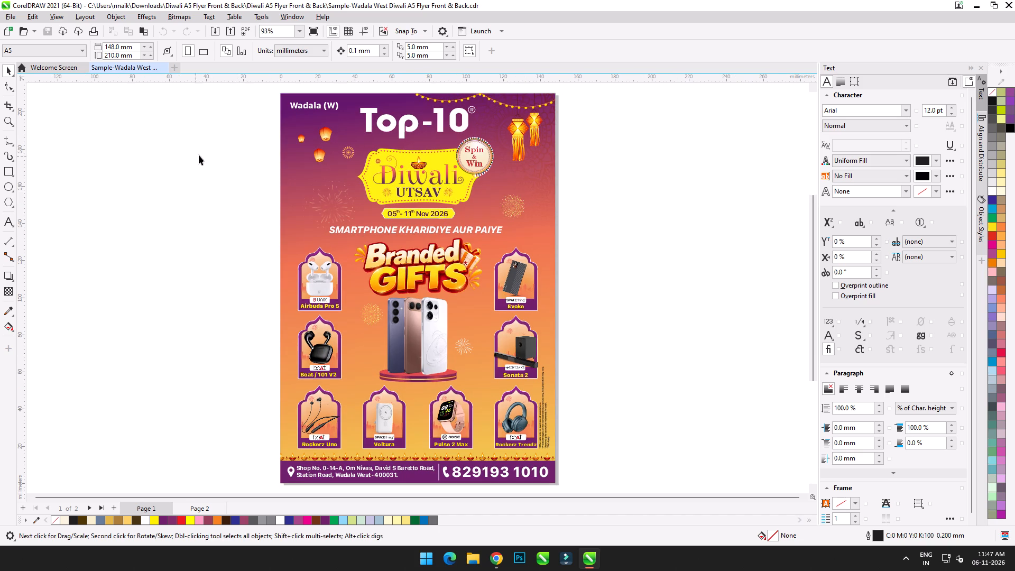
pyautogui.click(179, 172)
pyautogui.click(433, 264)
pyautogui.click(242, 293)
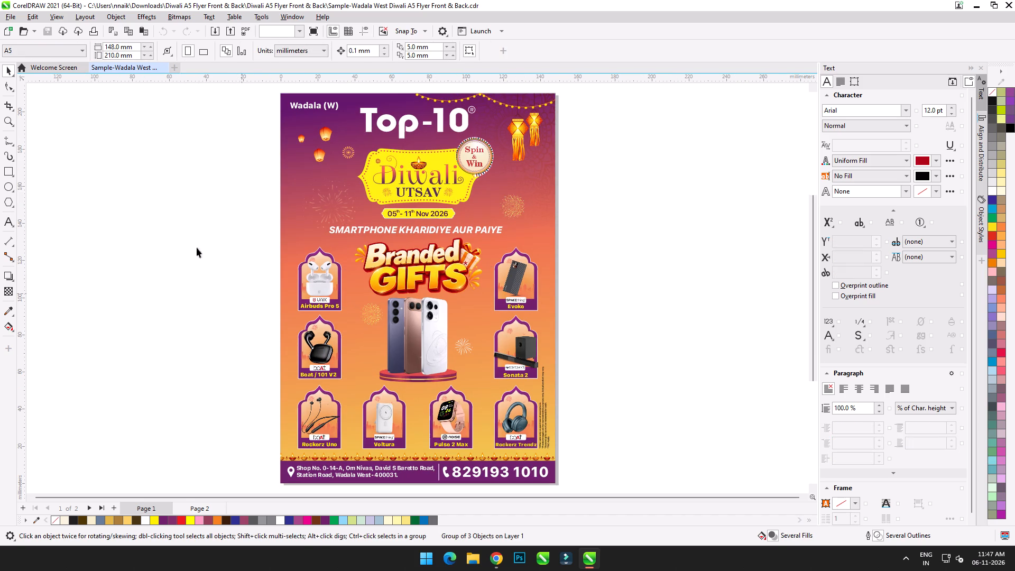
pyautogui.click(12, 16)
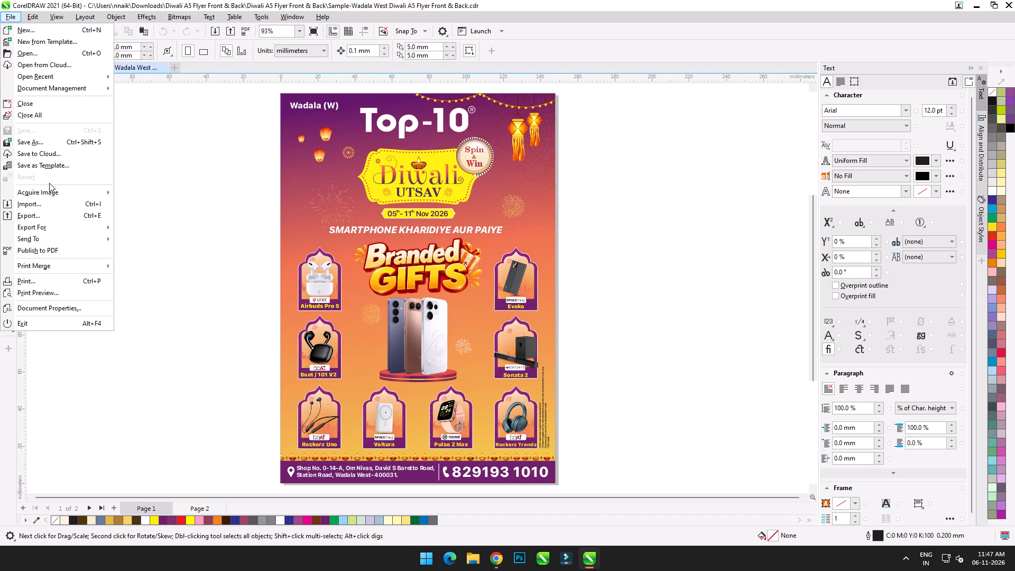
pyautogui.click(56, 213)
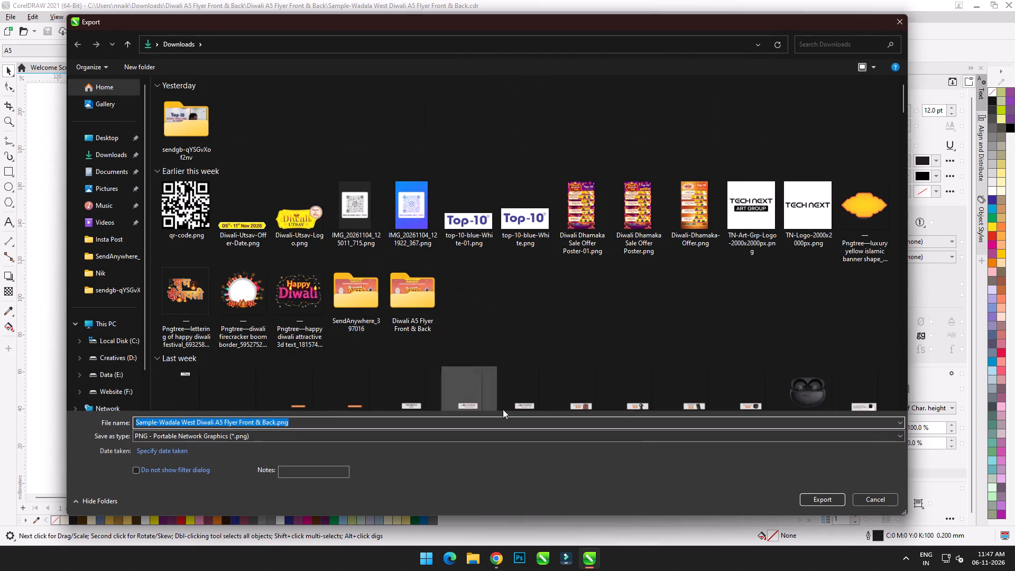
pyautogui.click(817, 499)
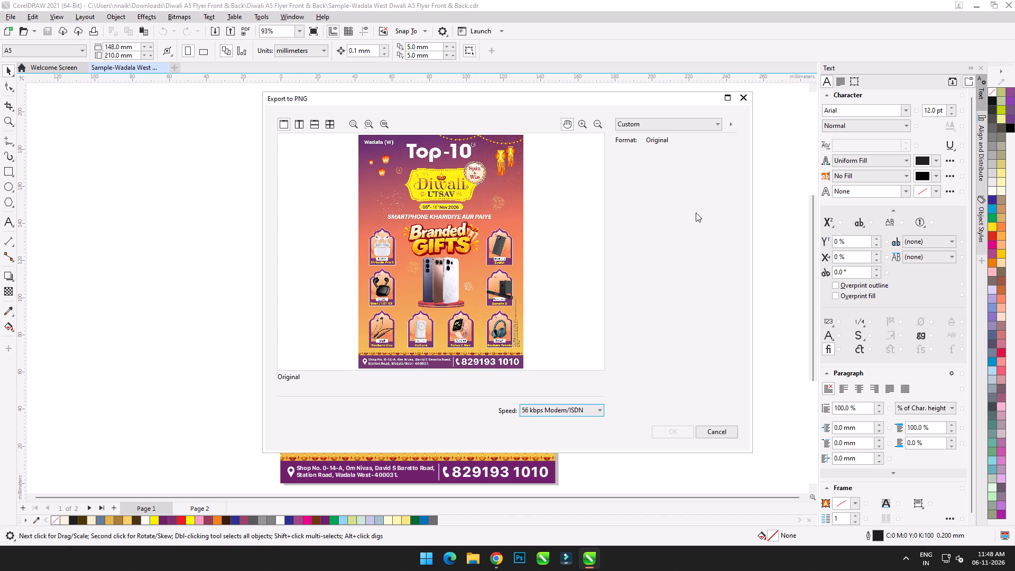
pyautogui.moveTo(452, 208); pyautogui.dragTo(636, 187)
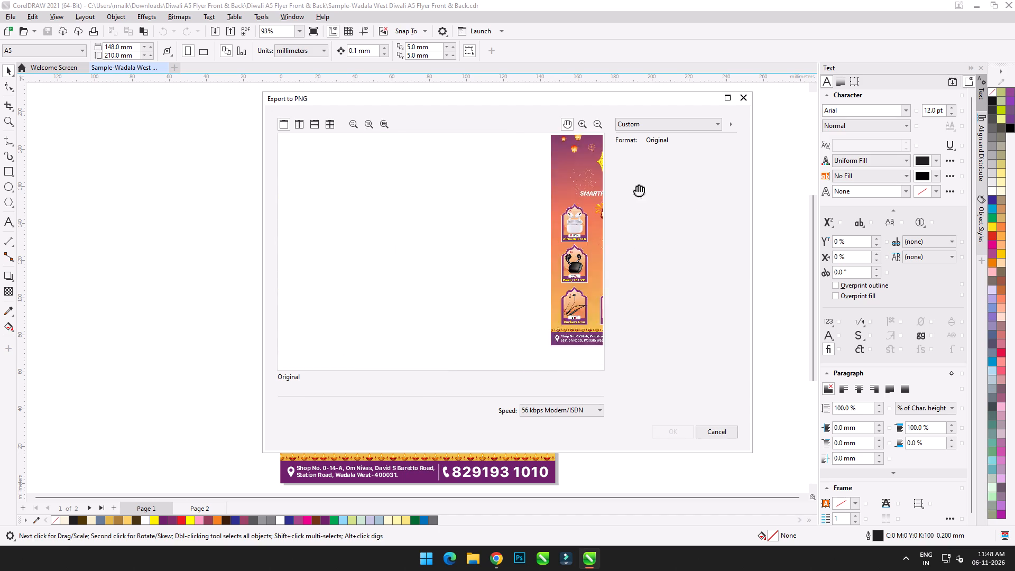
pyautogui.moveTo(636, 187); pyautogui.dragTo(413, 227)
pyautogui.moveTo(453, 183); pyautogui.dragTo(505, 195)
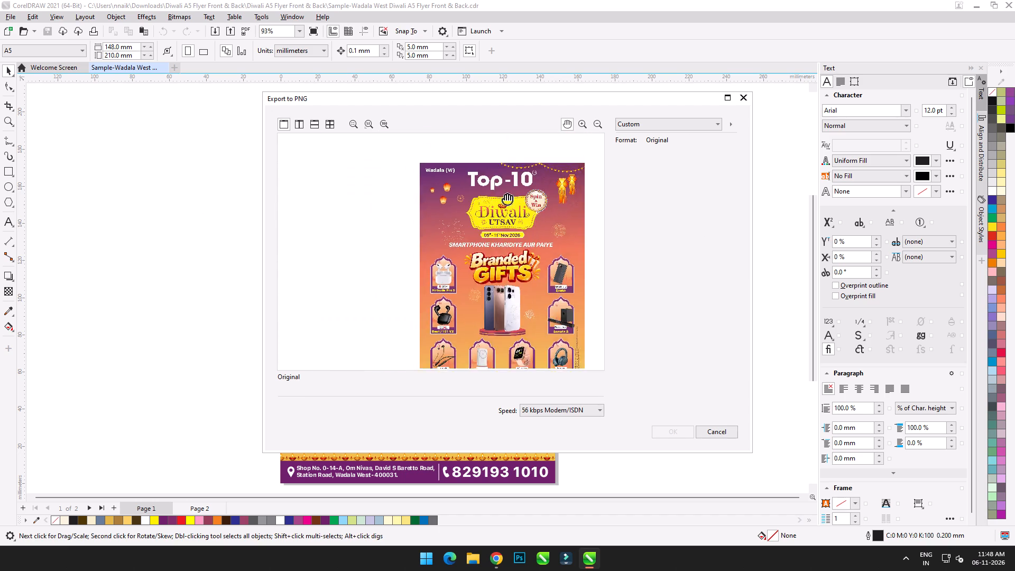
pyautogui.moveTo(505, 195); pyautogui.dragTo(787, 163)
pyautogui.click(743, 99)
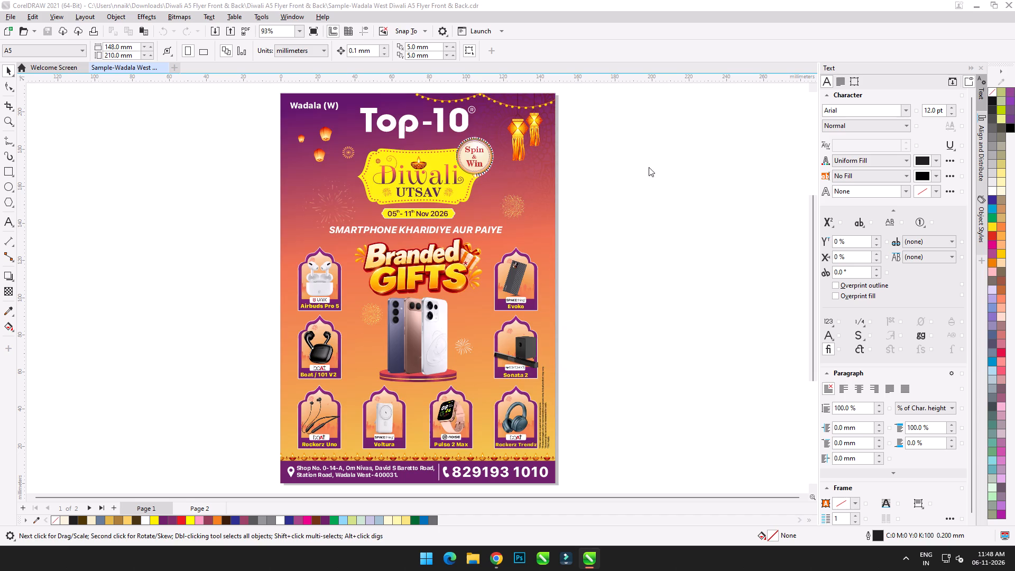
# Close the sample flyer and open the recent Wadala West Diwali A5 Flyer Front & Back.cdr with permanent PANOSE-suggested font substitutions.
pyautogui.click(163, 68)
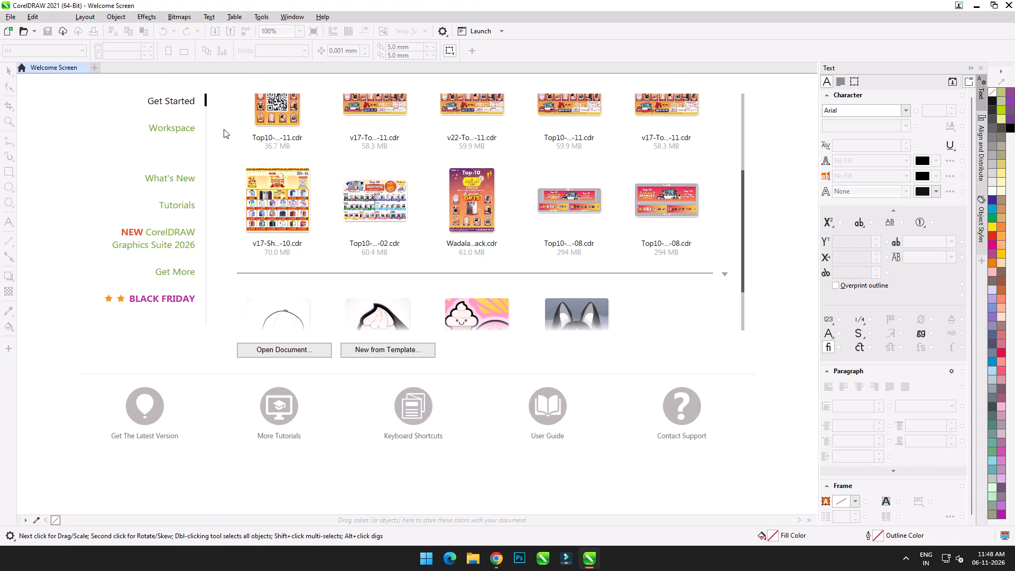
pyautogui.scroll(-2, 500, 198)
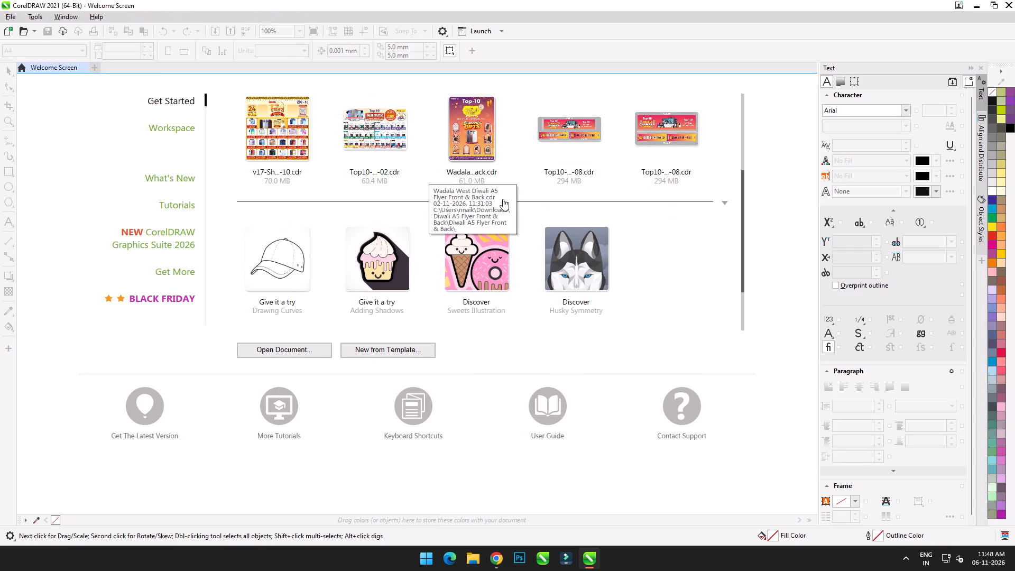
pyautogui.scroll(2, 363, 196)
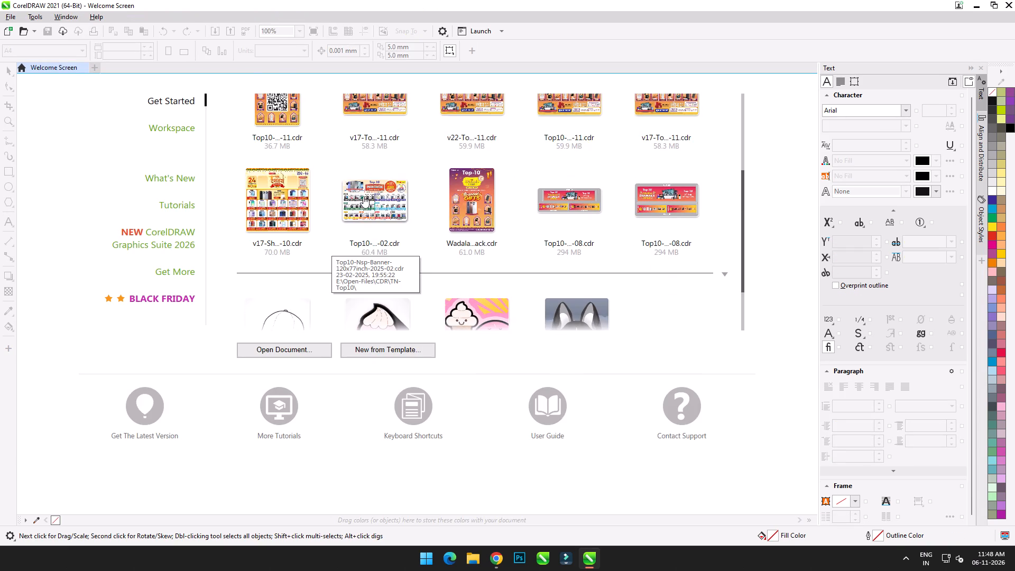
pyautogui.scroll(6, 396, 209)
pyautogui.scroll(-3, 398, 210)
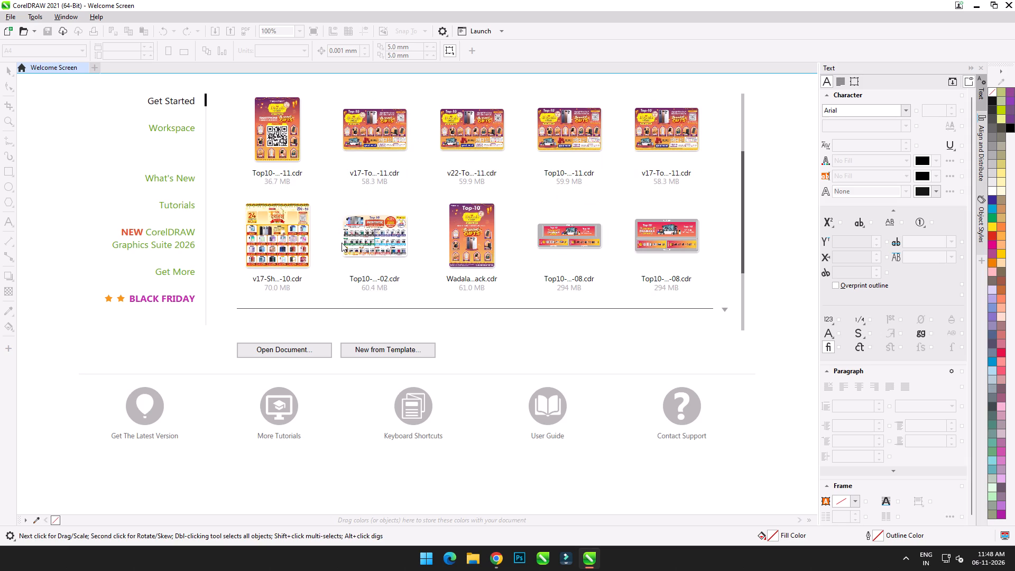
pyautogui.click(477, 239)
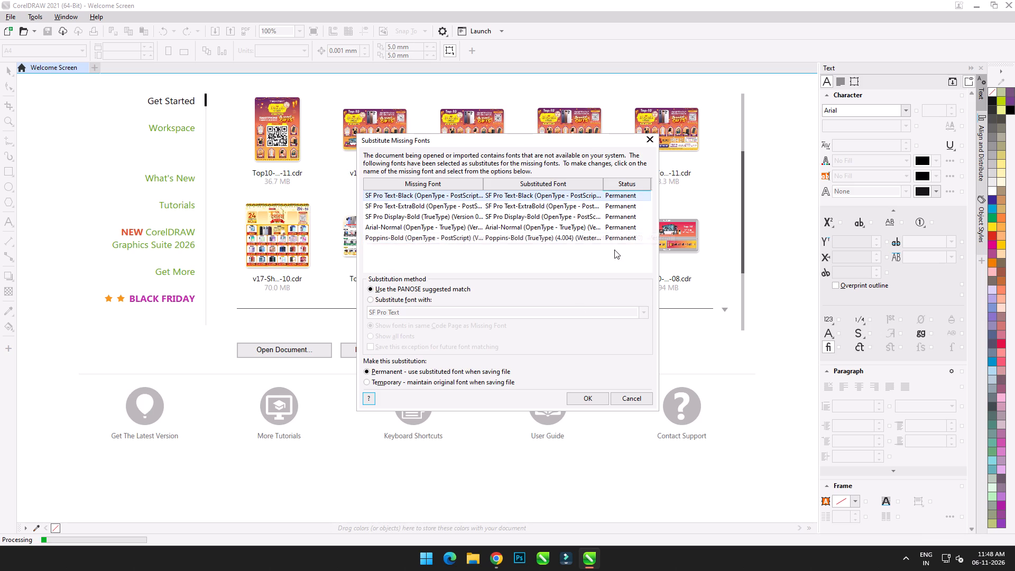
pyautogui.click(586, 390)
pyautogui.click(587, 400)
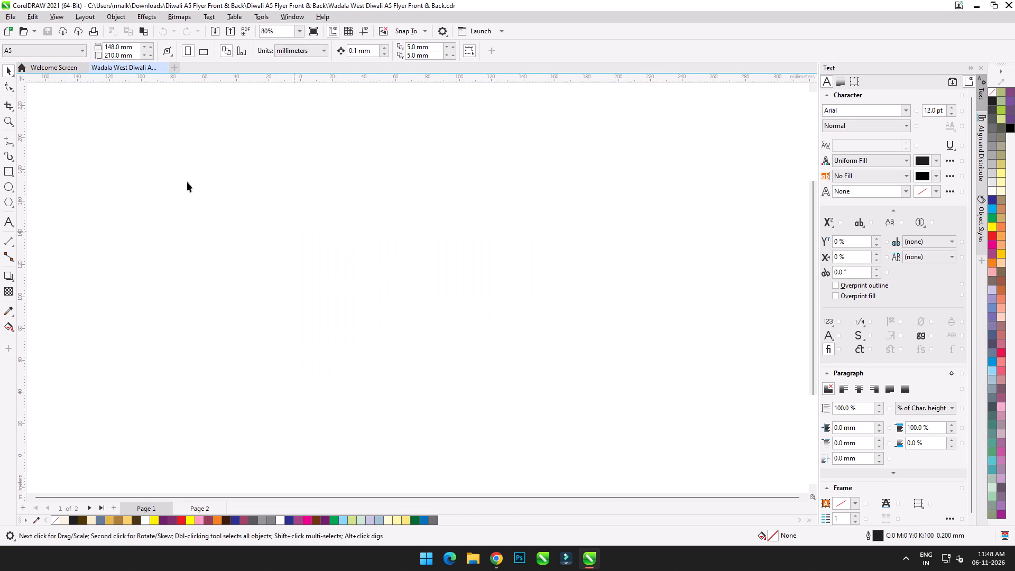
# Try exporting Page 1 to Downloads as Wadala West Diwali A5 Flyer Front & Back.png in PNG format.
pyautogui.click(198, 186)
pyautogui.click(10, 19)
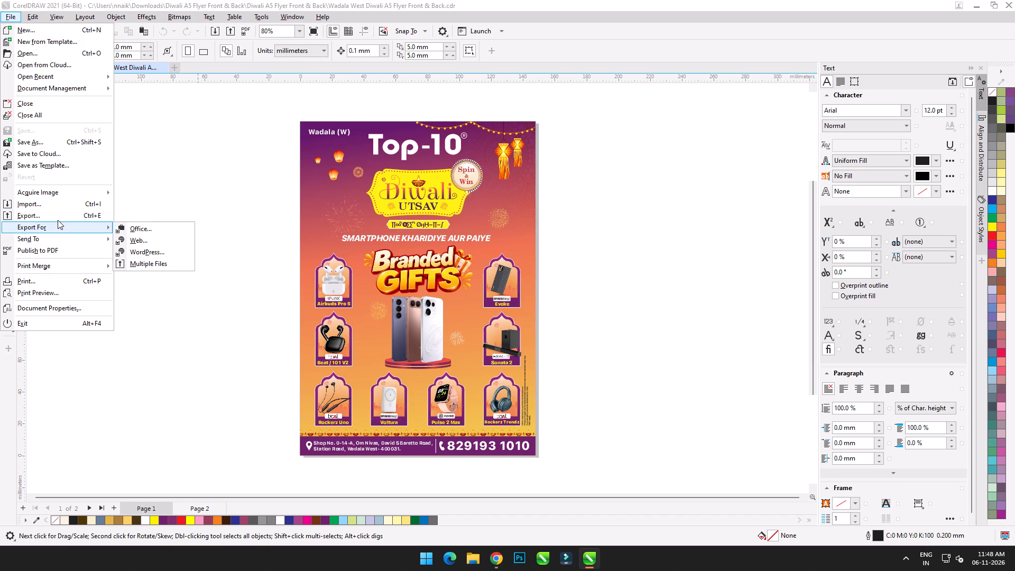
pyautogui.click(61, 215)
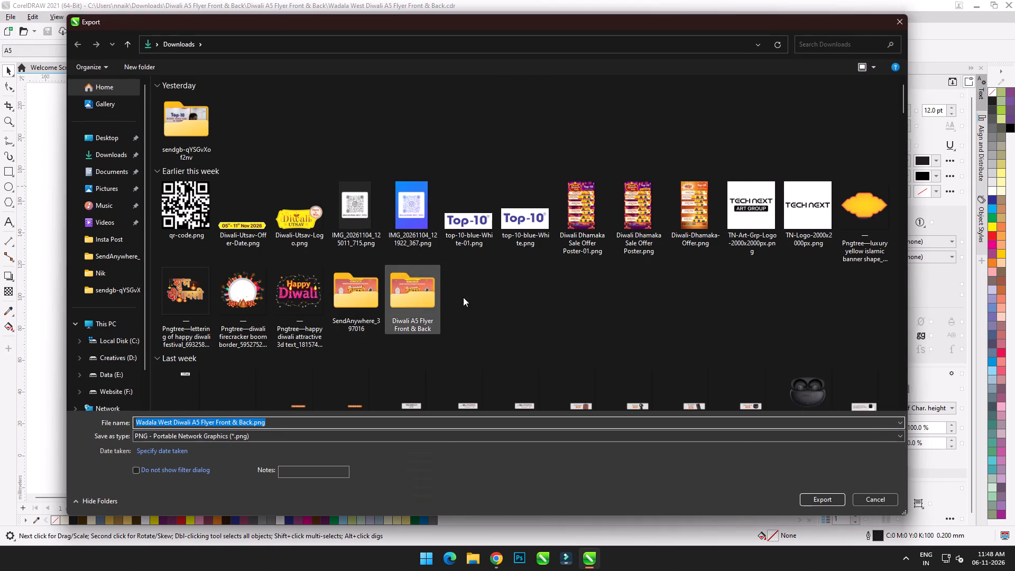
pyautogui.click(820, 500)
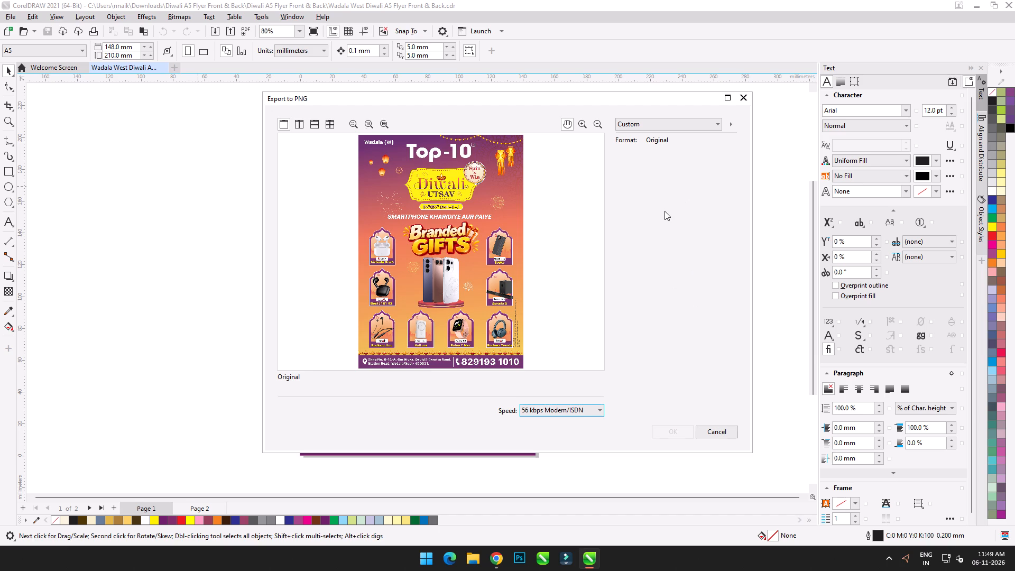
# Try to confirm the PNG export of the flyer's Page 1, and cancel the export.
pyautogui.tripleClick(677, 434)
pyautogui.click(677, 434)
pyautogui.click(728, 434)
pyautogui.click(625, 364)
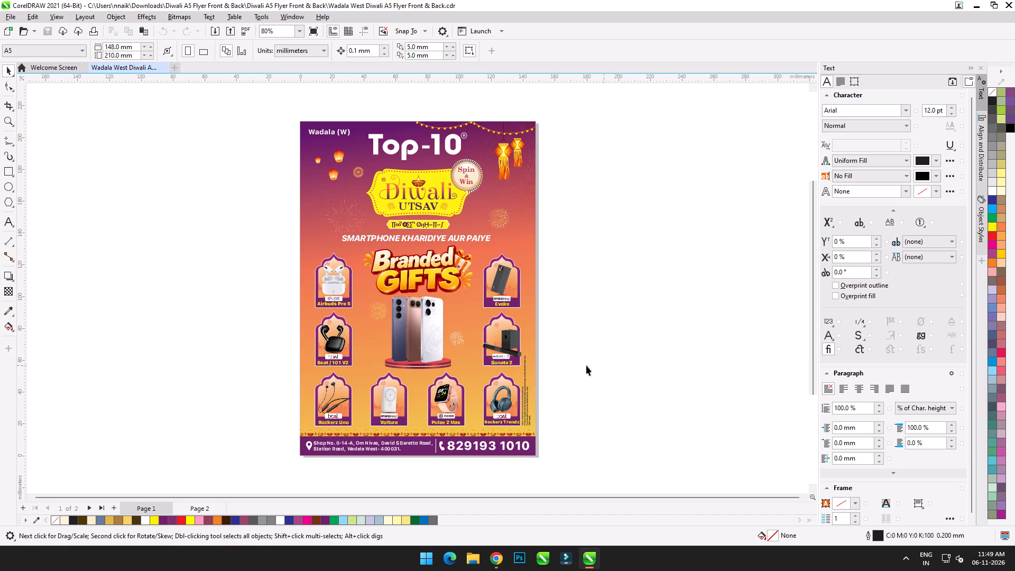
# Close the Wadala West Diwali A5 Flyer Front & Back document and exit CorelDRAW.
pyautogui.click(164, 67)
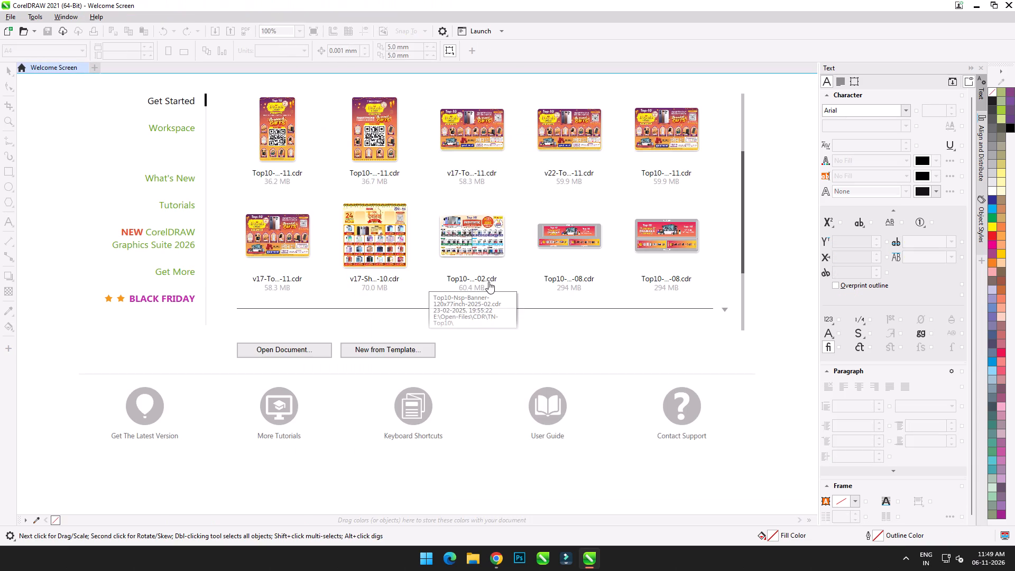
pyautogui.click(759, 132)
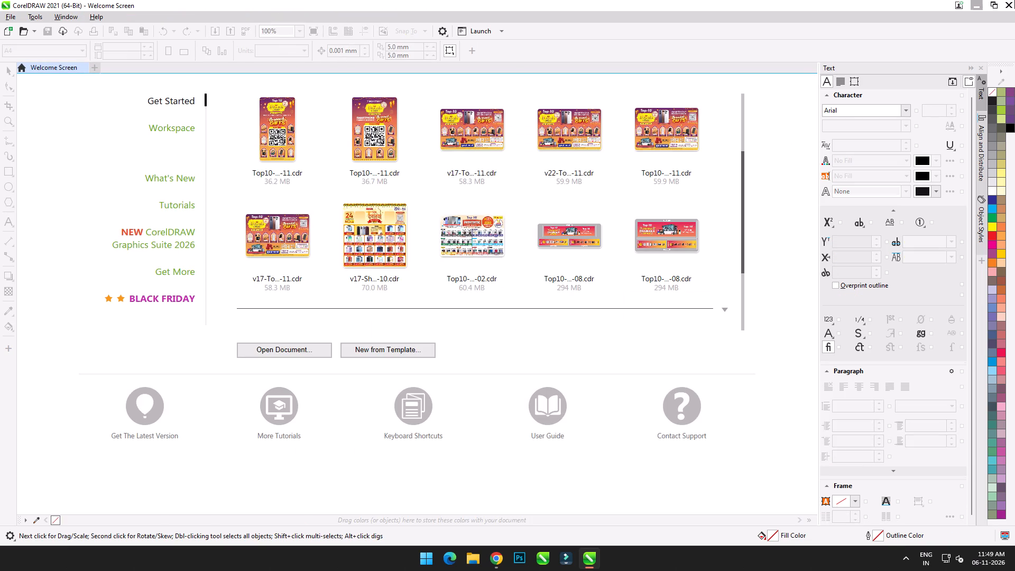
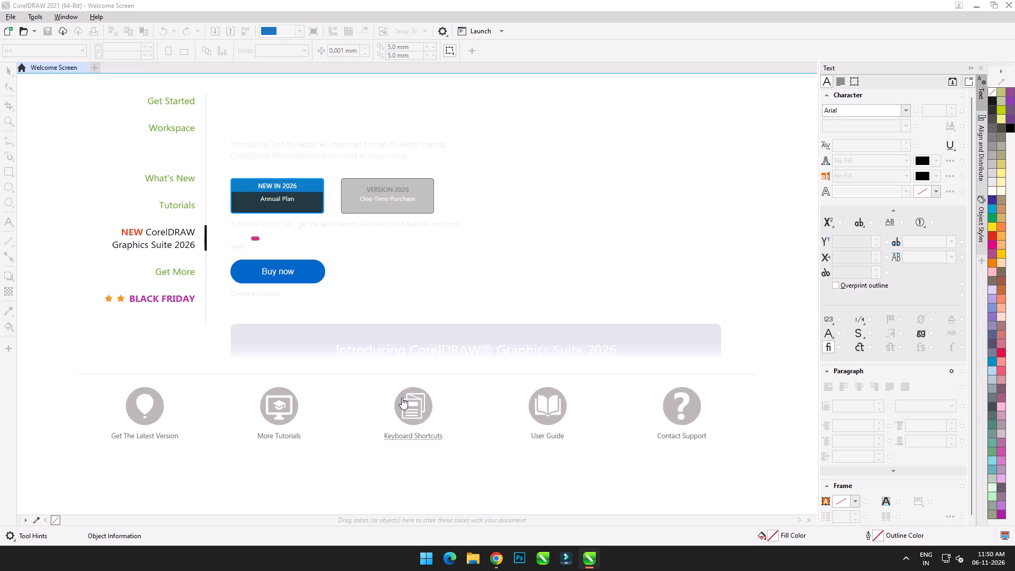
# Show the recent documents on the Welcome Screen's Get Started page.
pyautogui.click(182, 102)
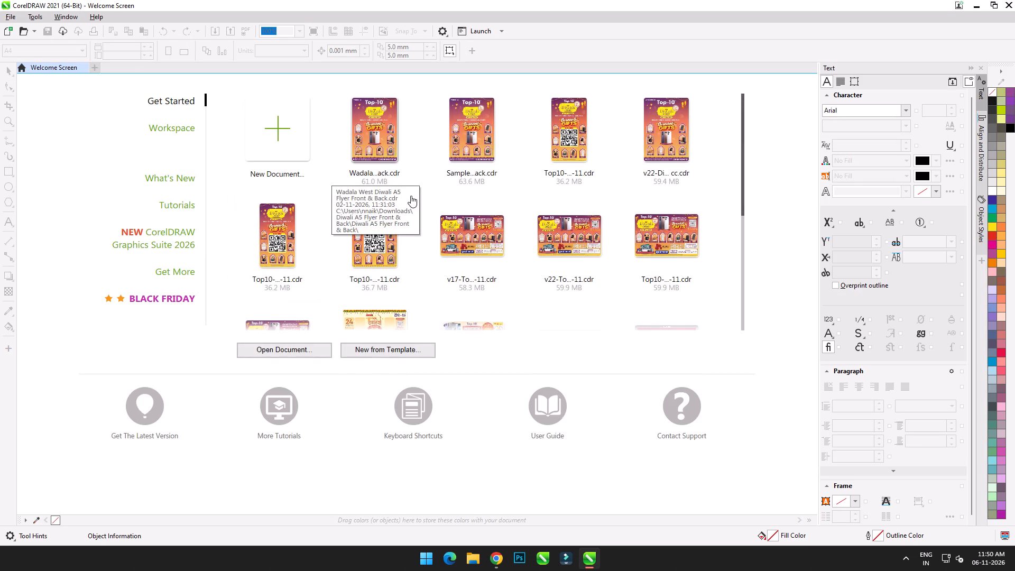
# Open the recent document Top10-Nsp-Diwali-Utsav-QR-01-1080x1920-2026-11.cdr.
pyautogui.click(580, 137)
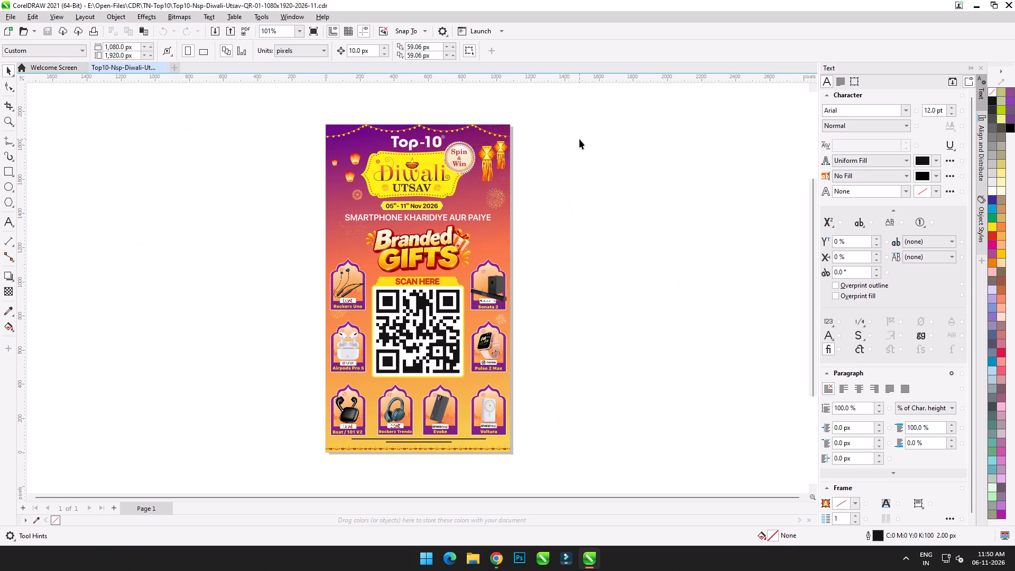
# Copy the Branded Gifts artwork from Page 1 onto a new Page 2 and centre it there at X 540 px, Y 960 px.
pyautogui.click(426, 247)
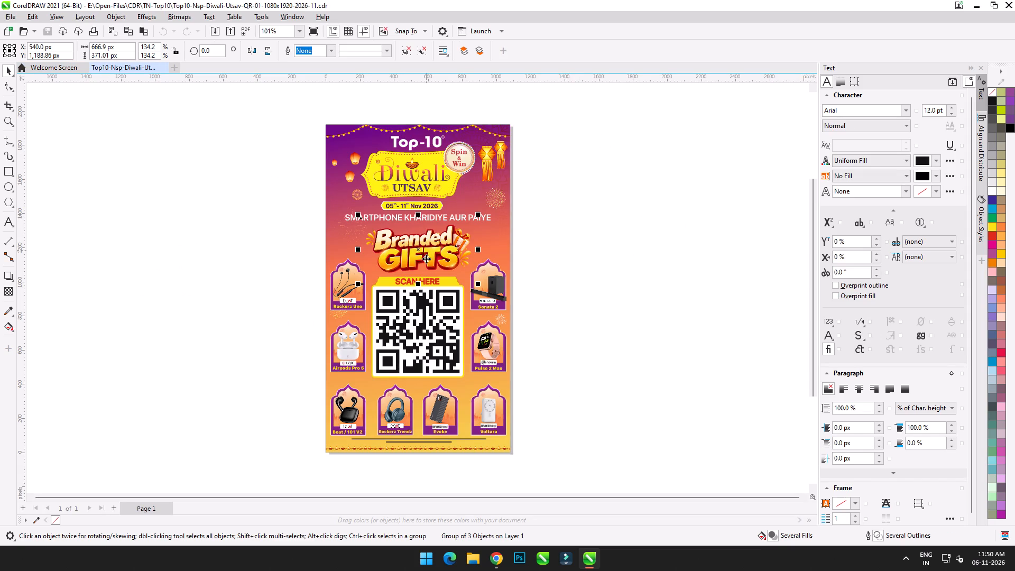
pyautogui.hotkey('ctrl', 'c')
pyautogui.click(114, 507)
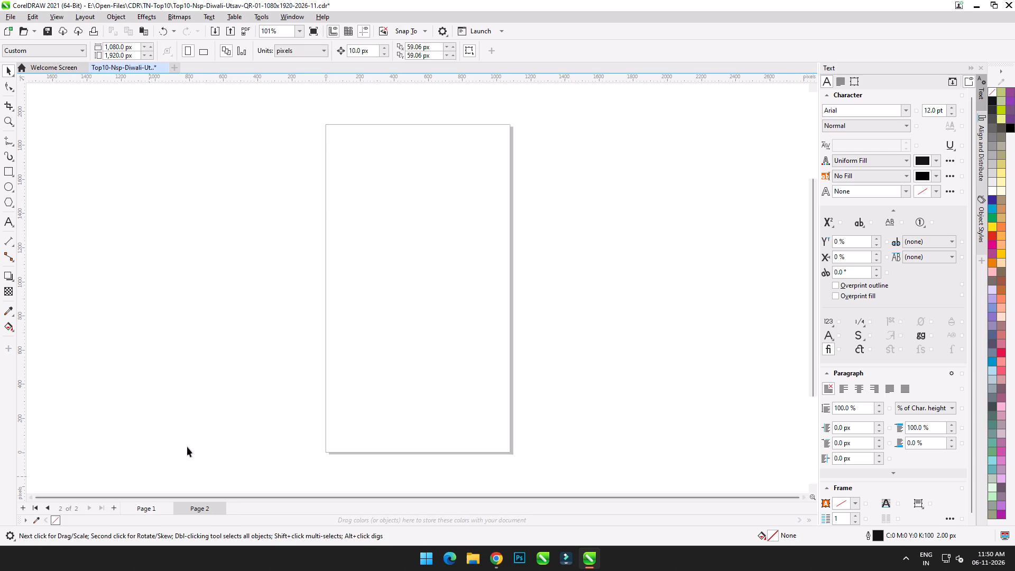
pyautogui.hotkey('ctrl', 'v')
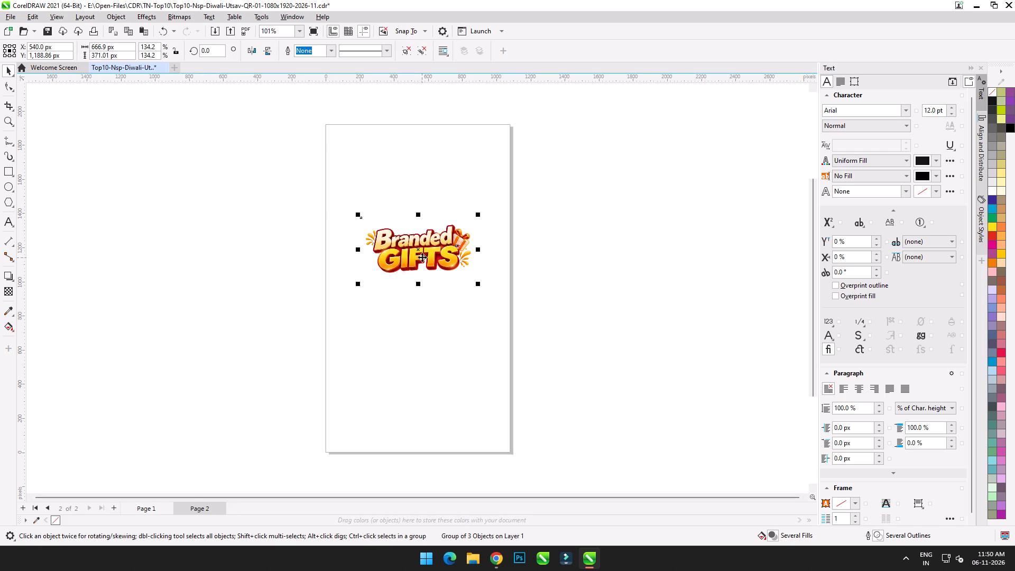
pyautogui.moveTo(420, 254); pyautogui.dragTo(619, 317)
pyautogui.moveTo(620, 318); pyautogui.dragTo(416, 295)
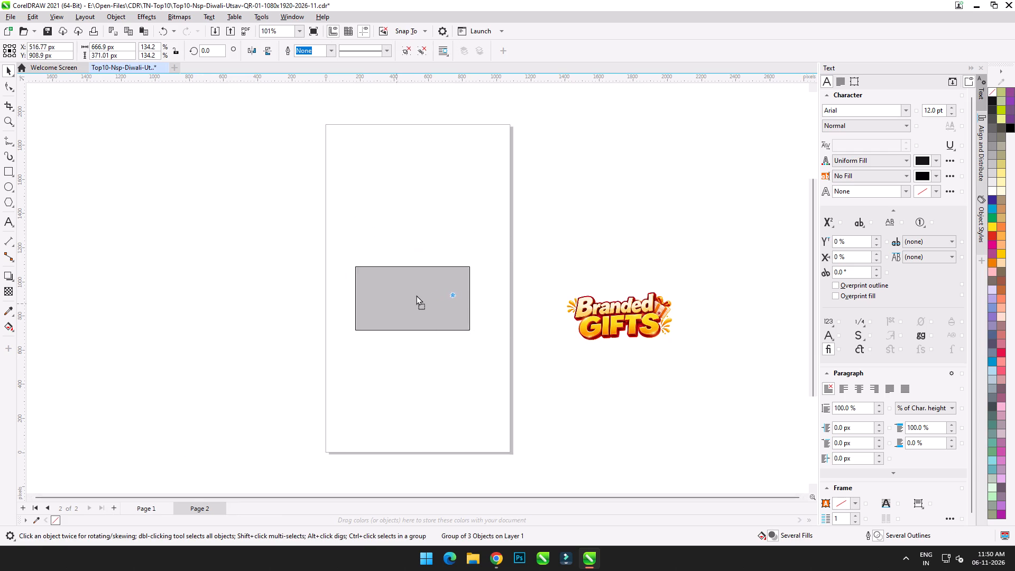
pyautogui.moveTo(416, 295); pyautogui.dragTo(419, 289)
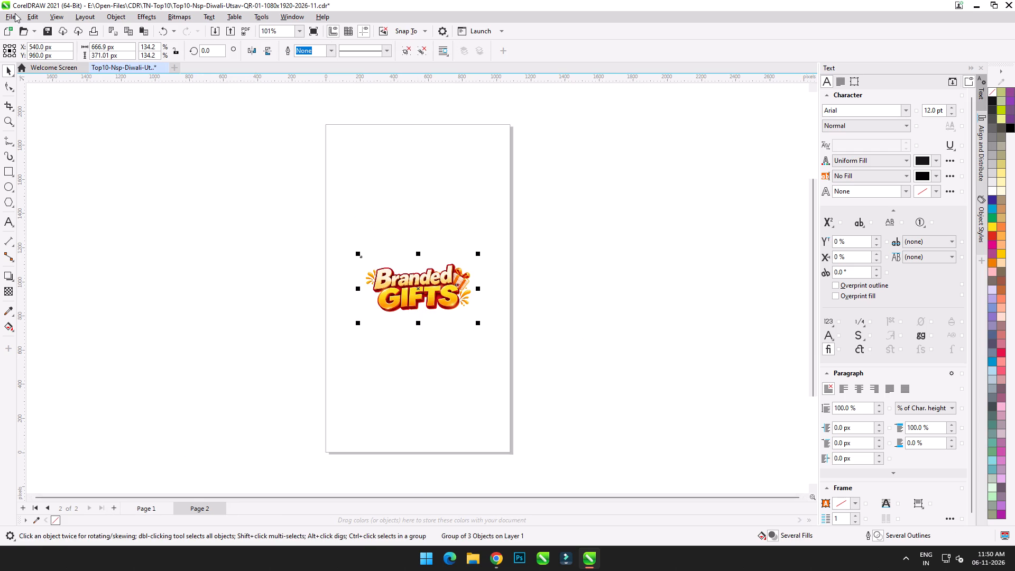
# Export the selected artwork to Downloads as an Adobe Illustrator CS5 AI file, with the range set to Selection and text as curves.
pyautogui.click(10, 16)
pyautogui.click(62, 215)
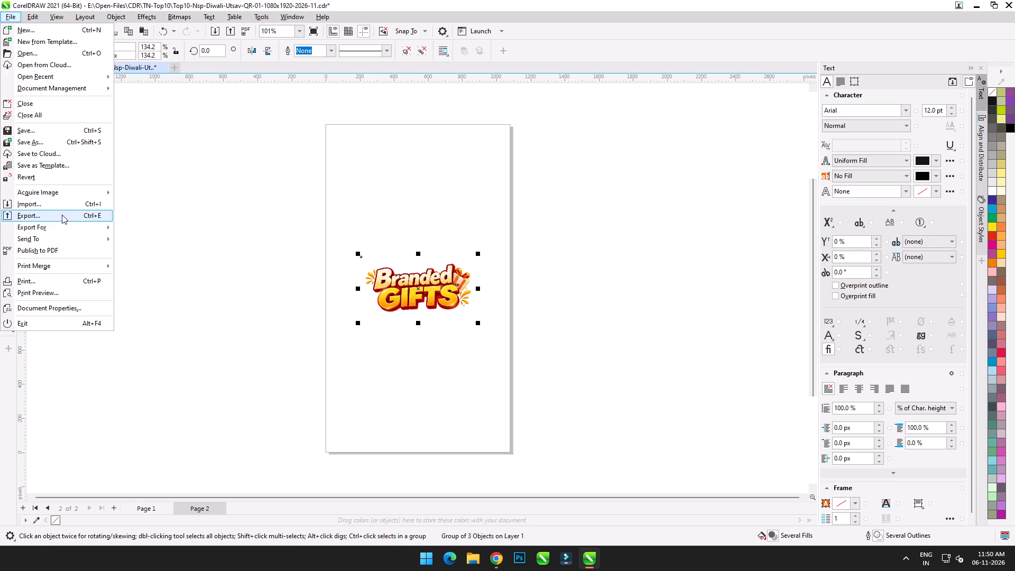
pyautogui.click(241, 435)
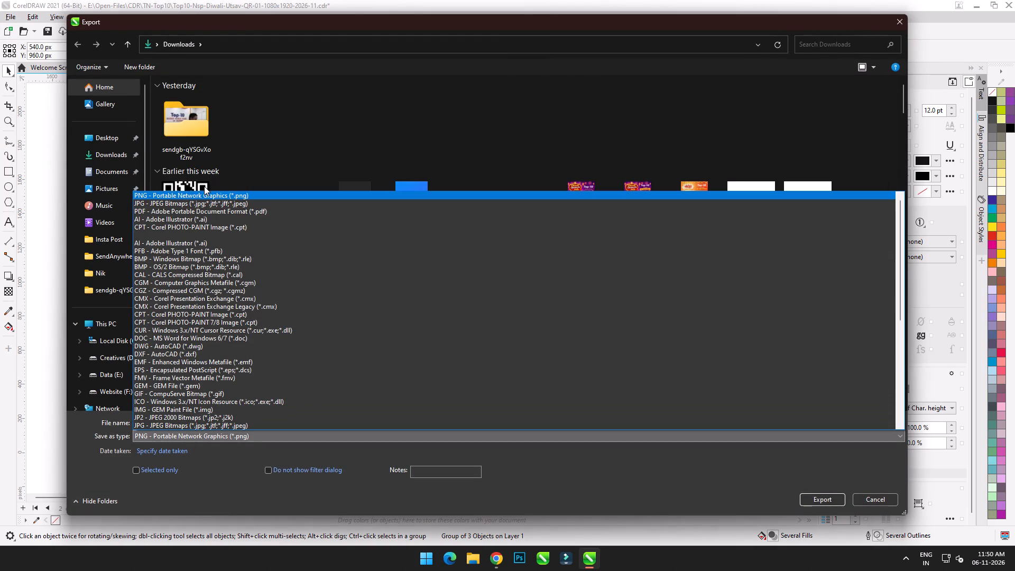
pyautogui.click(210, 218)
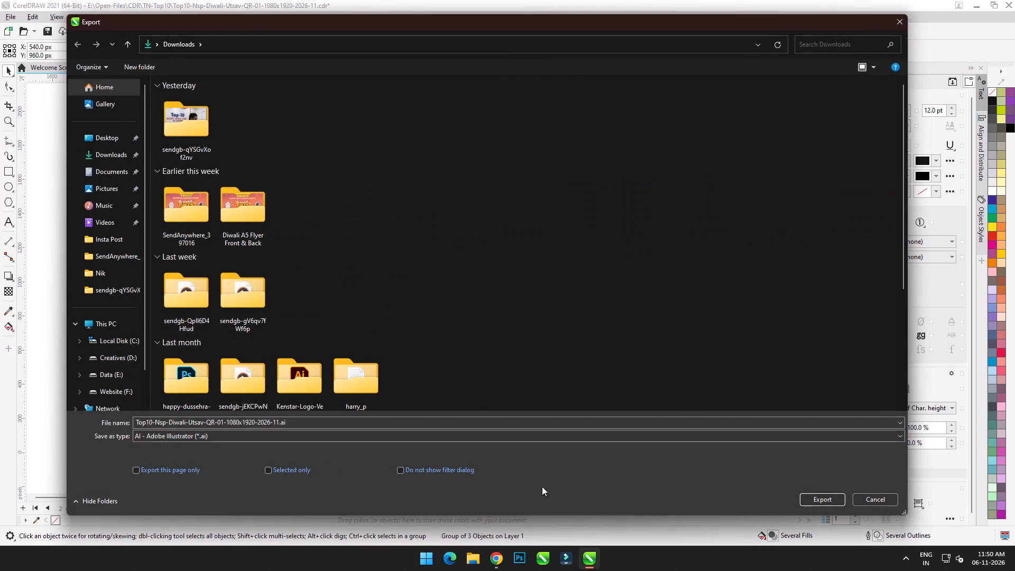
pyautogui.click(826, 496)
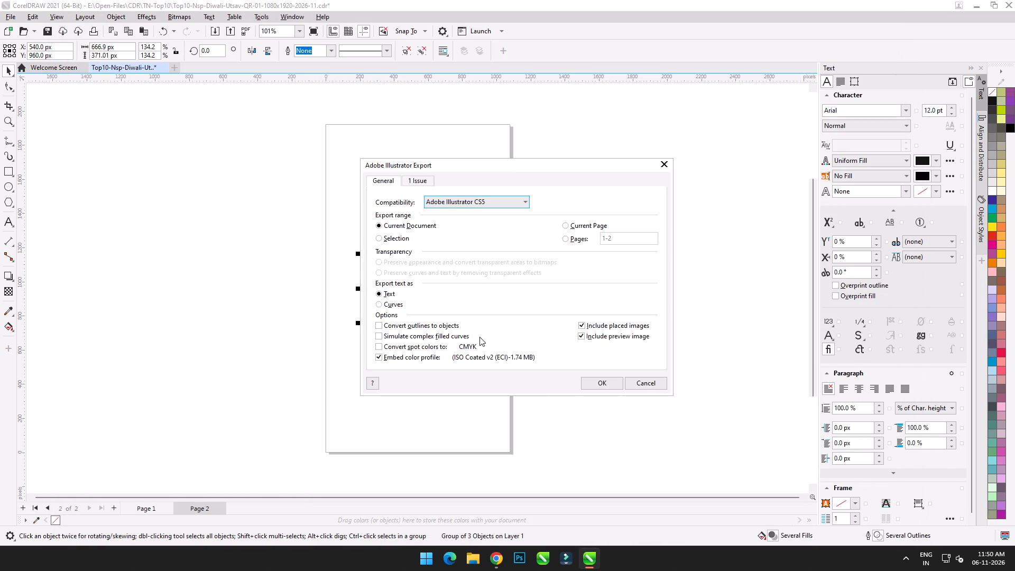
pyautogui.click(570, 224)
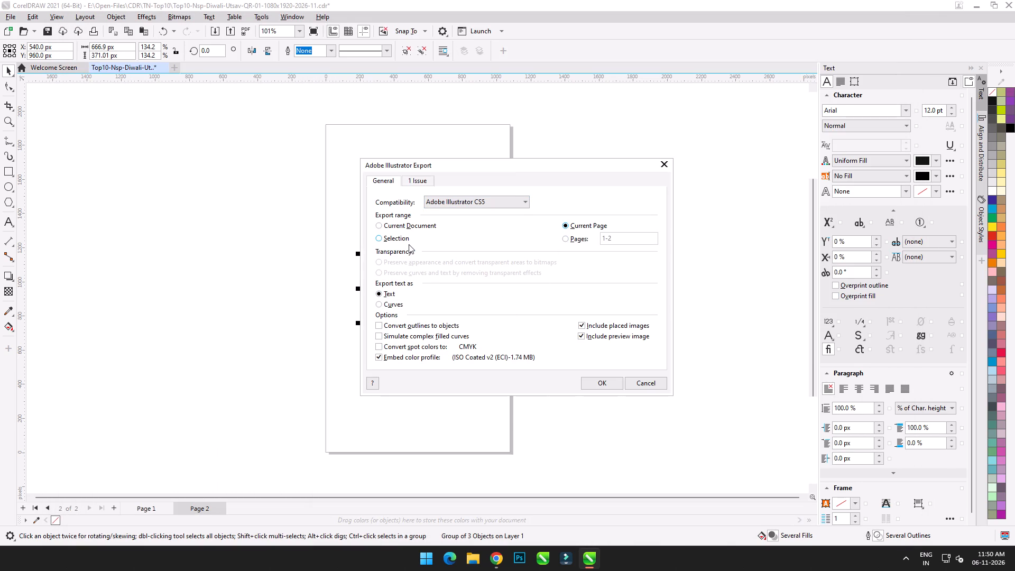
pyautogui.click(383, 237)
pyautogui.click(387, 301)
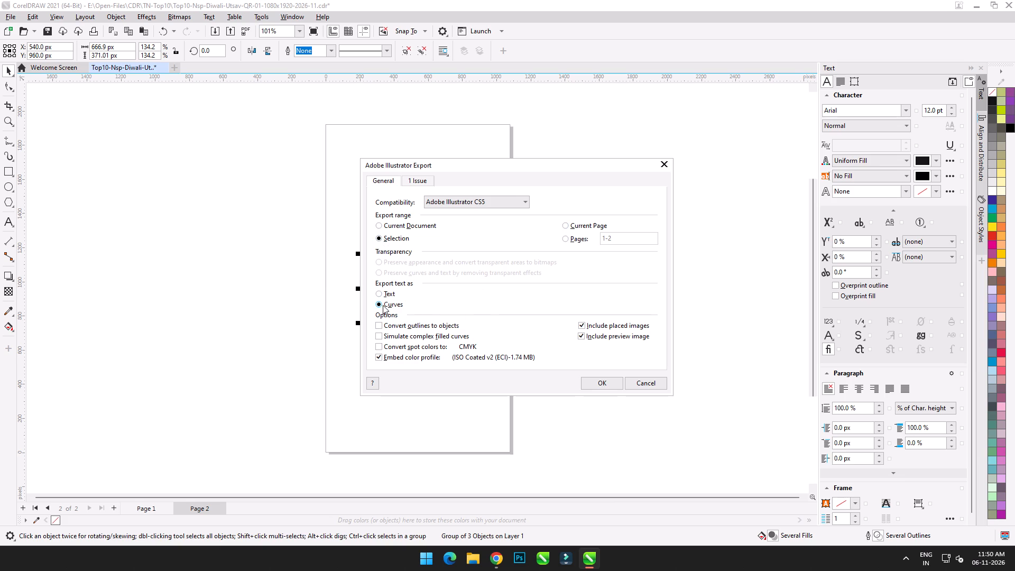
pyautogui.click(610, 386)
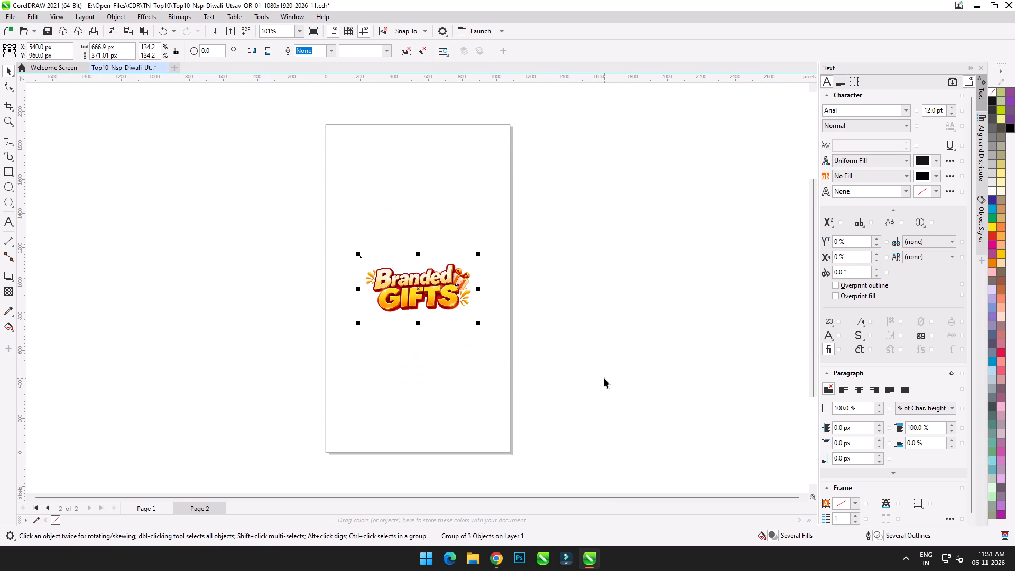
# Open the exported Top10-Nsp-Diwali-Utsav-QR-01-1080x1920-2026-11.ai from Downloads in Illustrator, quitting the Creative Cloud repair dialog.
pyautogui.click(470, 560)
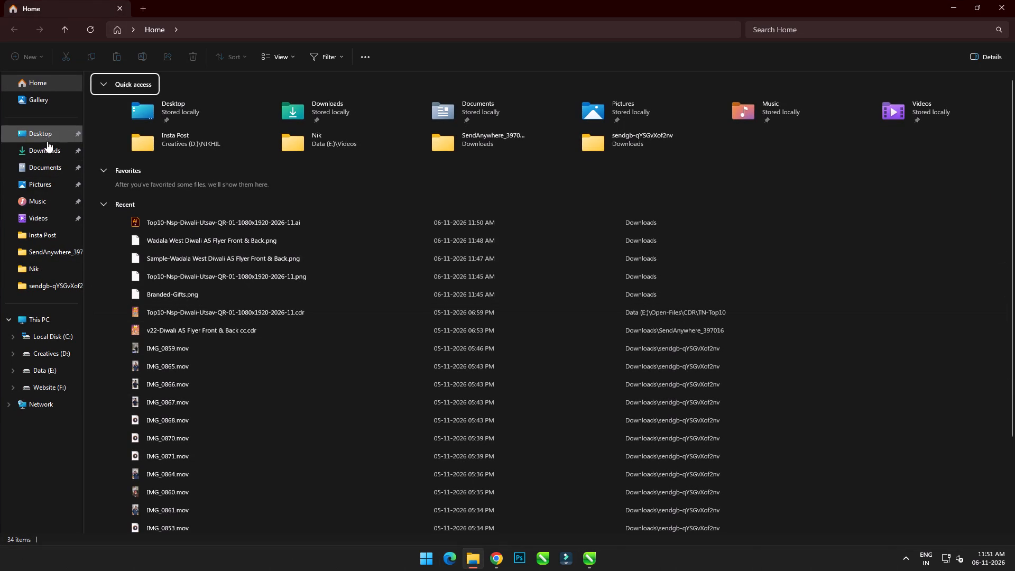
pyautogui.click(42, 153)
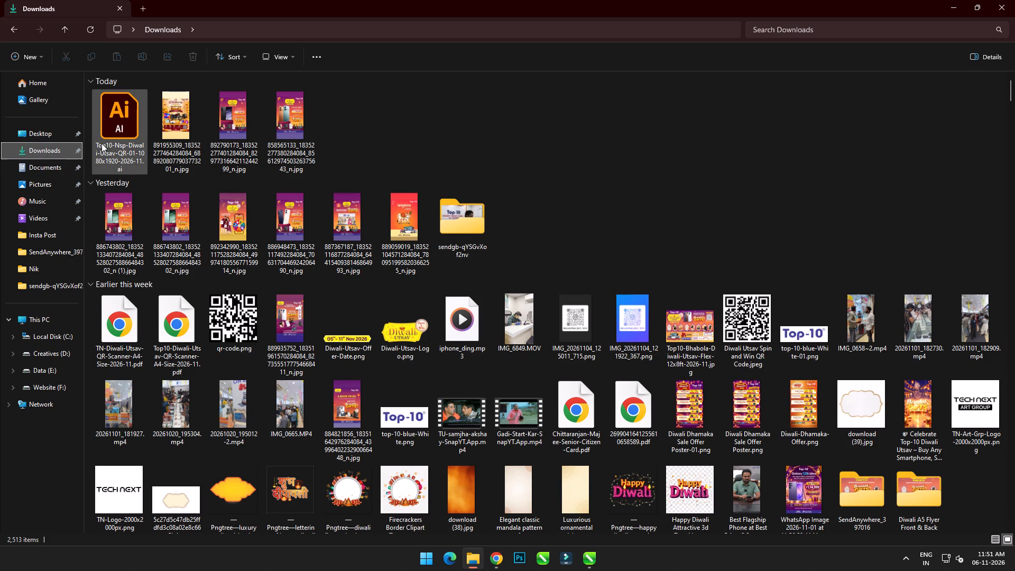
pyautogui.click(116, 129)
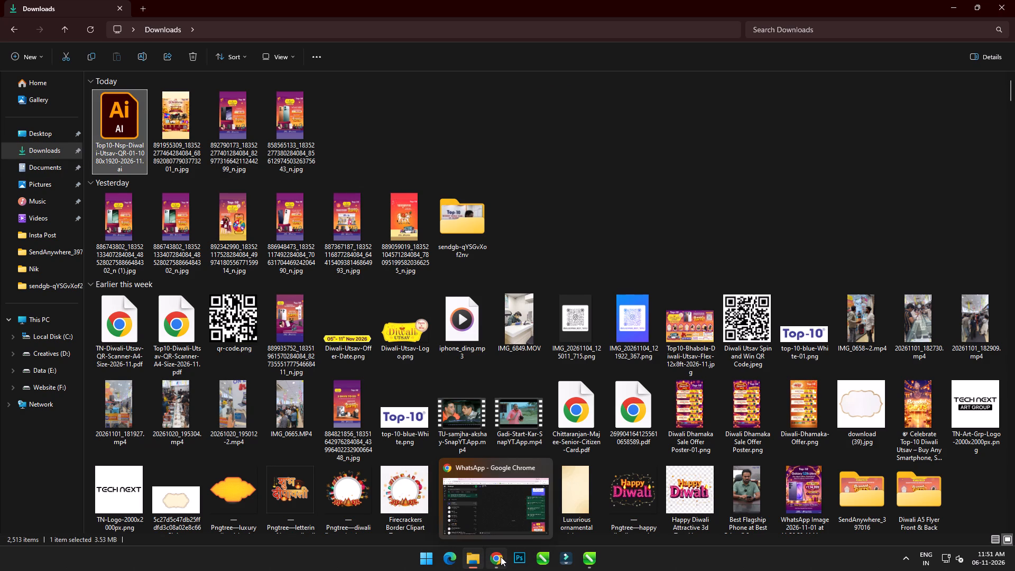
pyautogui.doubleClick(127, 107)
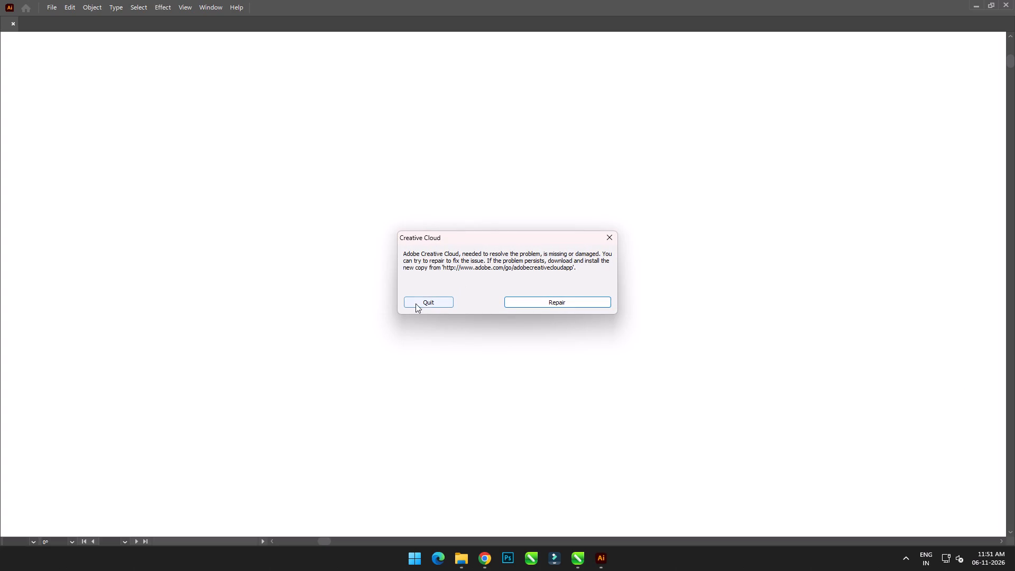
pyautogui.click(420, 303)
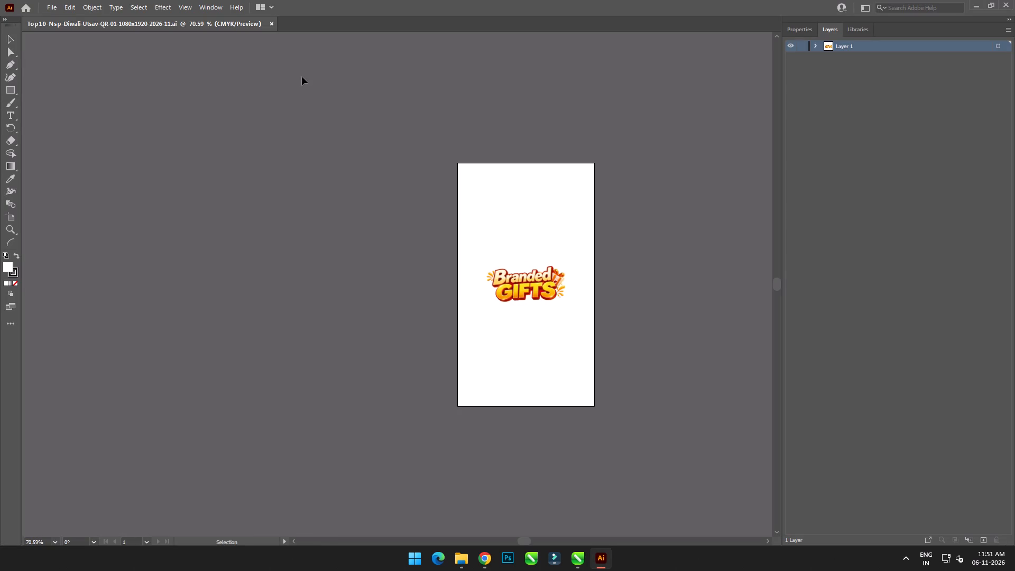
# Inspect the Branded Gifts artwork with the whole artboard in view, selecting and deselecting its objects.
pyautogui.press('F4')
pyautogui.click(654, 135)
pyautogui.hotkey('ctrl', '0')
pyautogui.moveTo(196, 183); pyautogui.dragTo(466, 288)
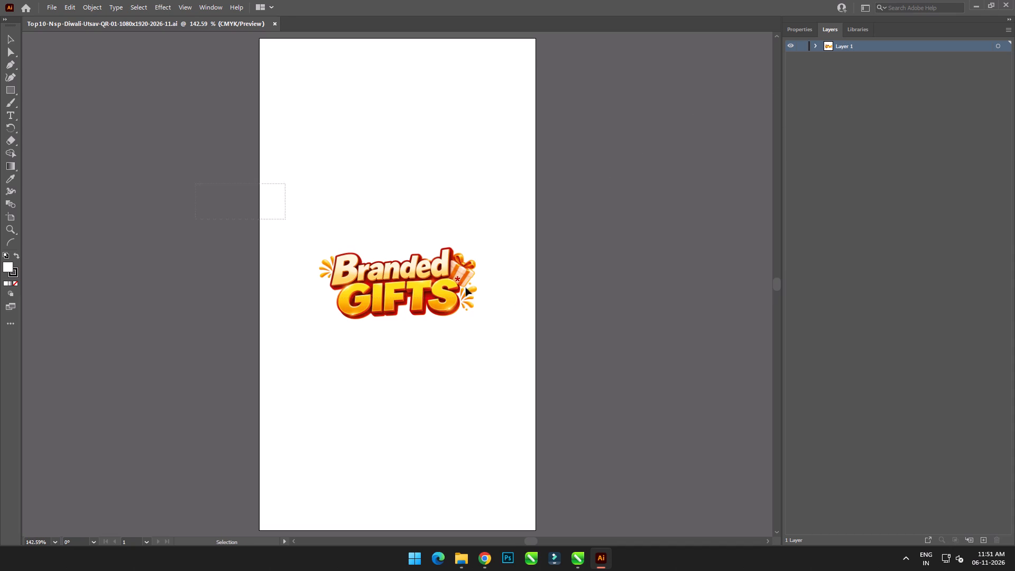
pyautogui.moveTo(466, 288); pyautogui.dragTo(735, 392)
pyautogui.click(573, 275)
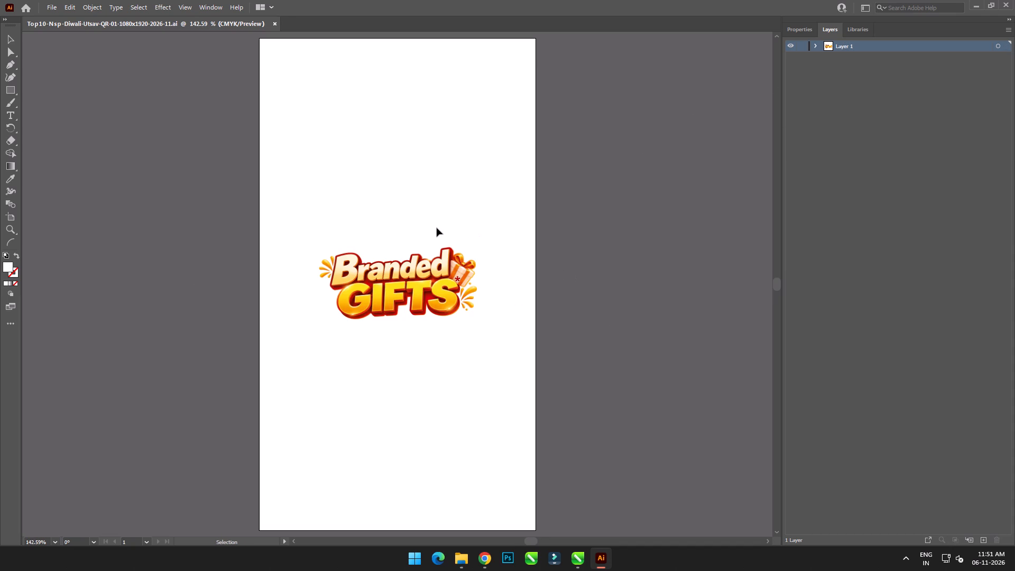
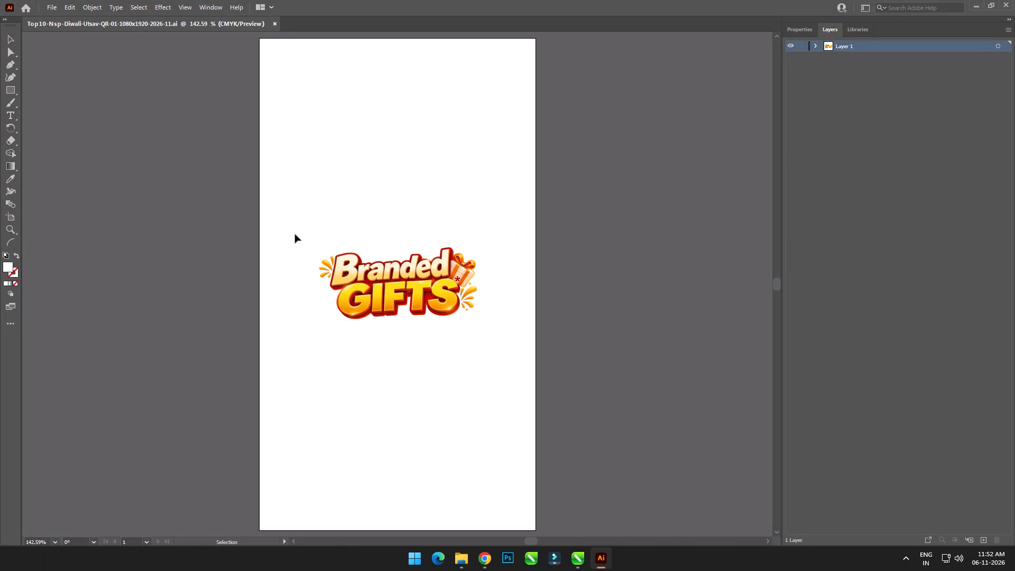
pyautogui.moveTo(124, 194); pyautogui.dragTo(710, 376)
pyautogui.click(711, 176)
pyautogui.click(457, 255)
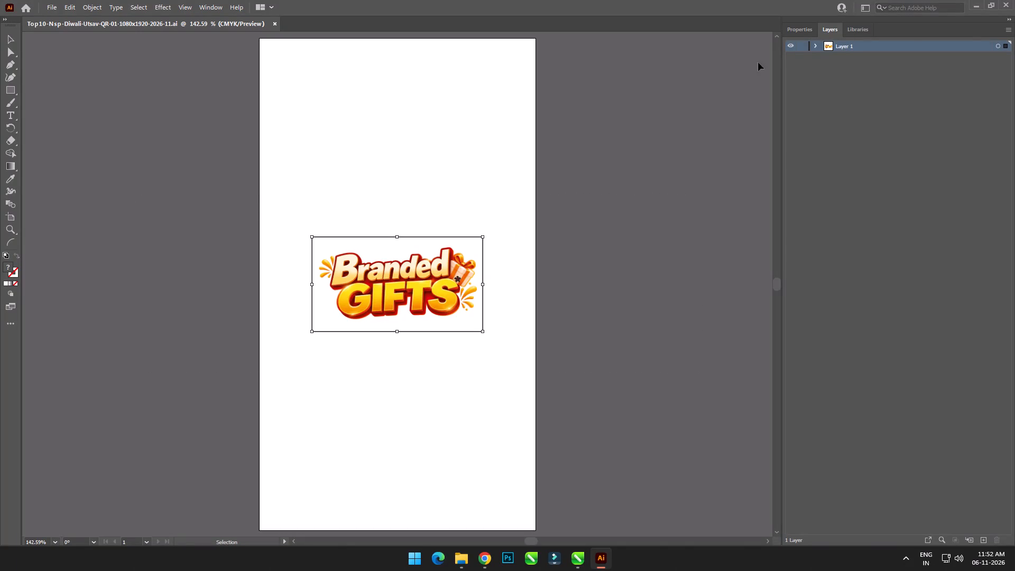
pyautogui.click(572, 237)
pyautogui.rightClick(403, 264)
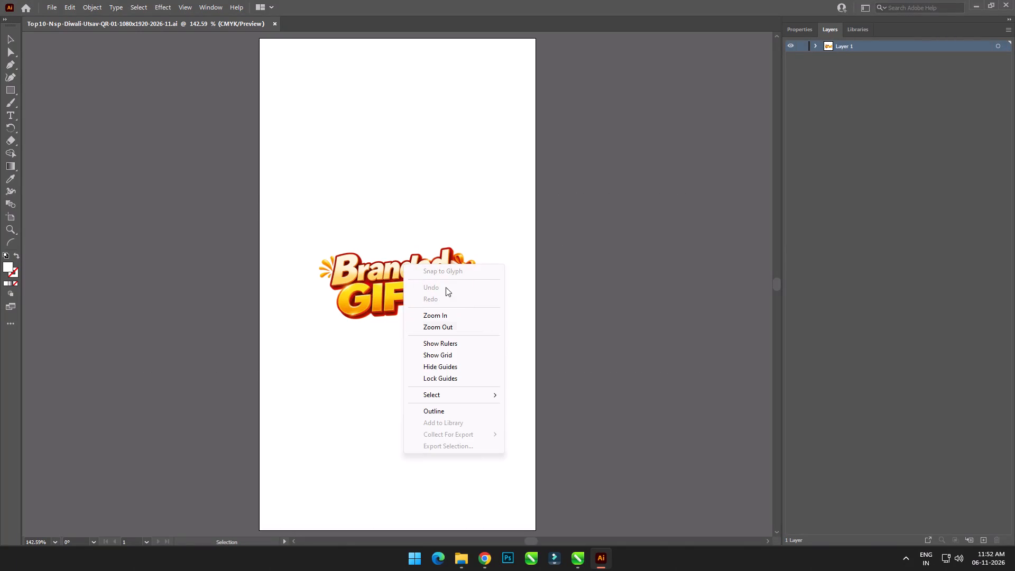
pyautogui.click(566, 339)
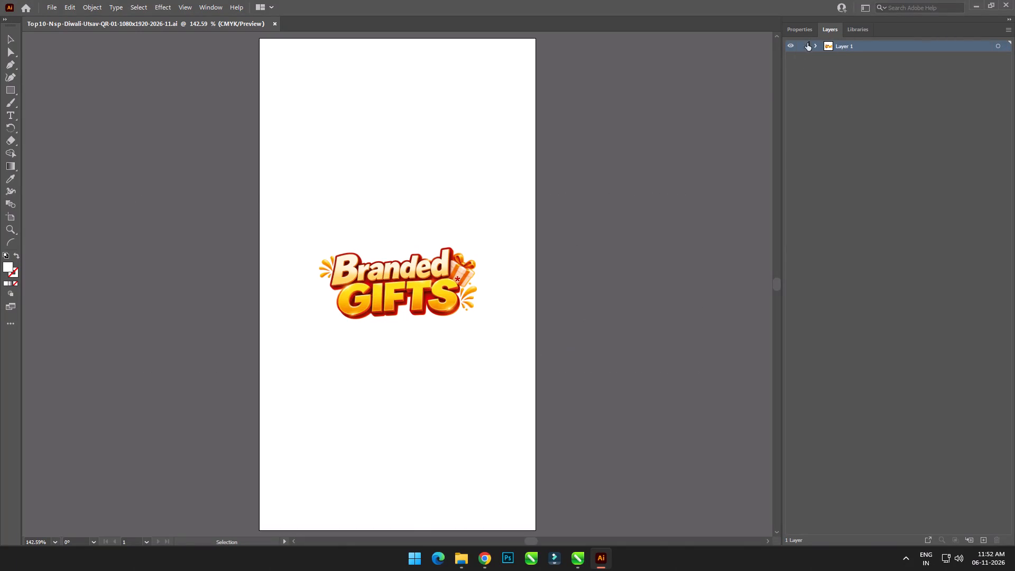
# Expand Layer 1 and its group, and examine what the two paths contribute by toggling their visibility off and on.
pyautogui.click(821, 46)
pyautogui.click(826, 53)
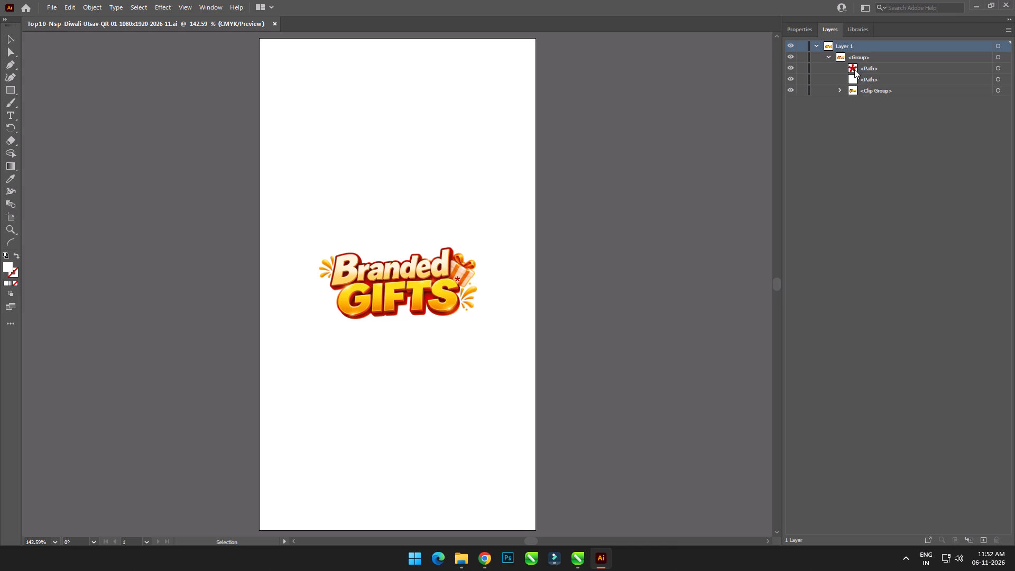
pyautogui.click(790, 79)
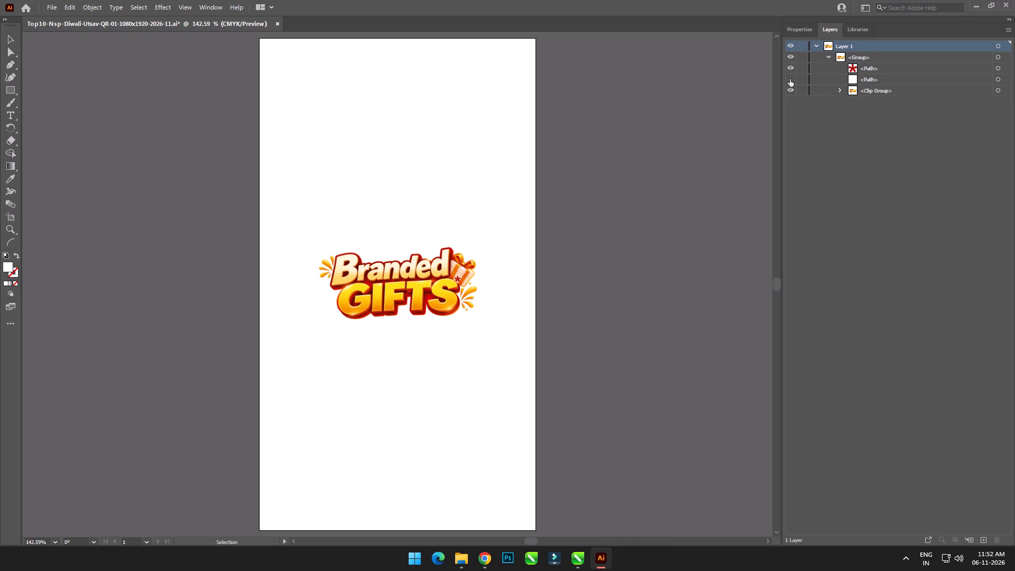
pyautogui.click(790, 79)
pyautogui.click(790, 69)
pyautogui.click(790, 69)
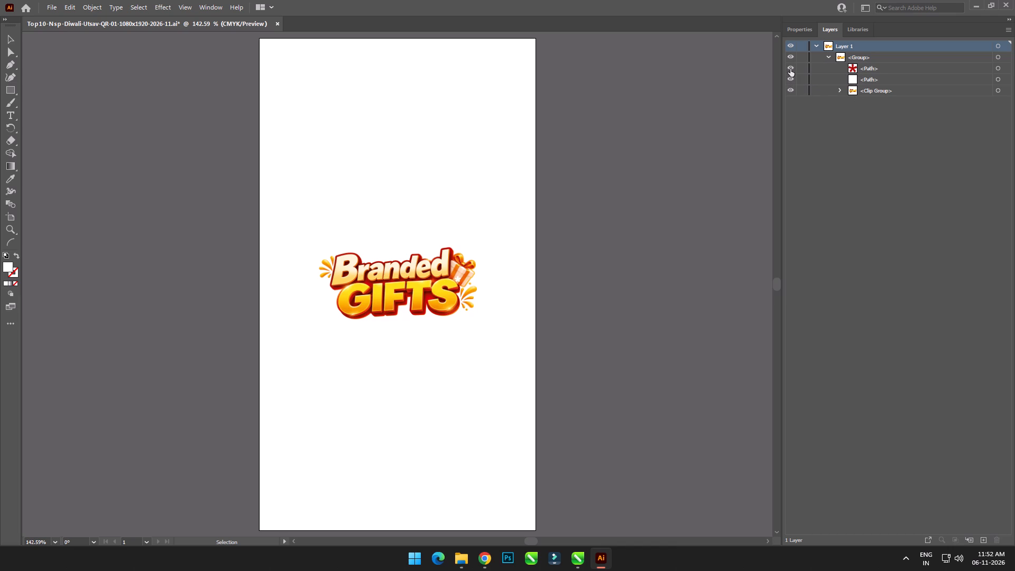
pyautogui.click(790, 66)
pyautogui.click(790, 77)
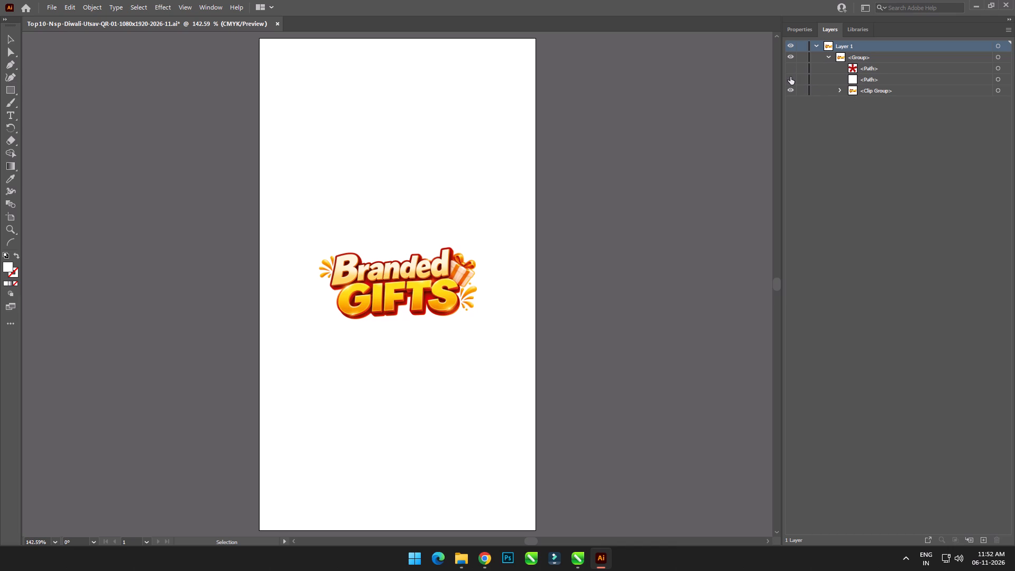
pyautogui.click(790, 77)
pyautogui.click(790, 68)
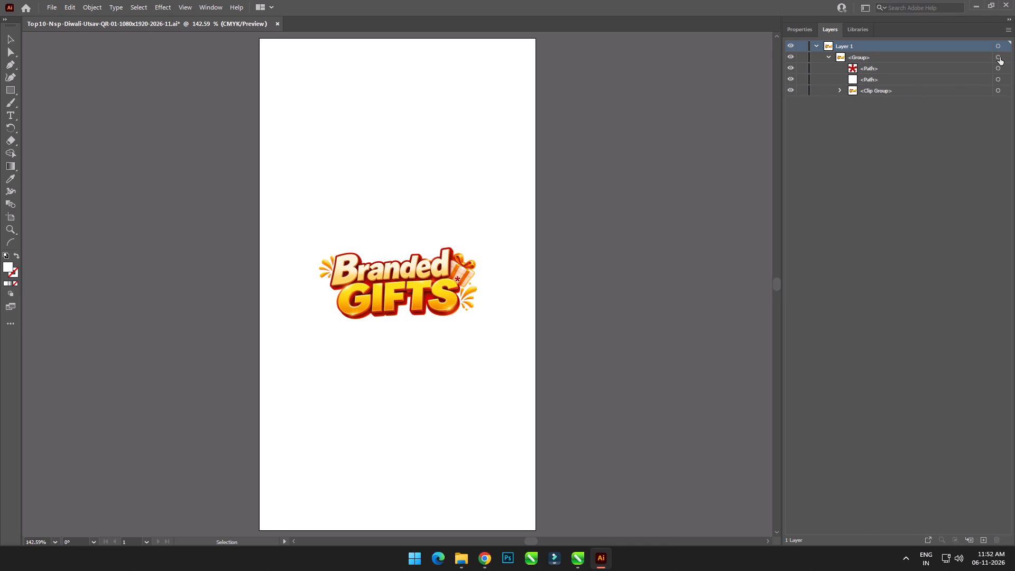
# Select the whole Branded Gifts group and collect it for export as a single asset.
pyautogui.click(1000, 57)
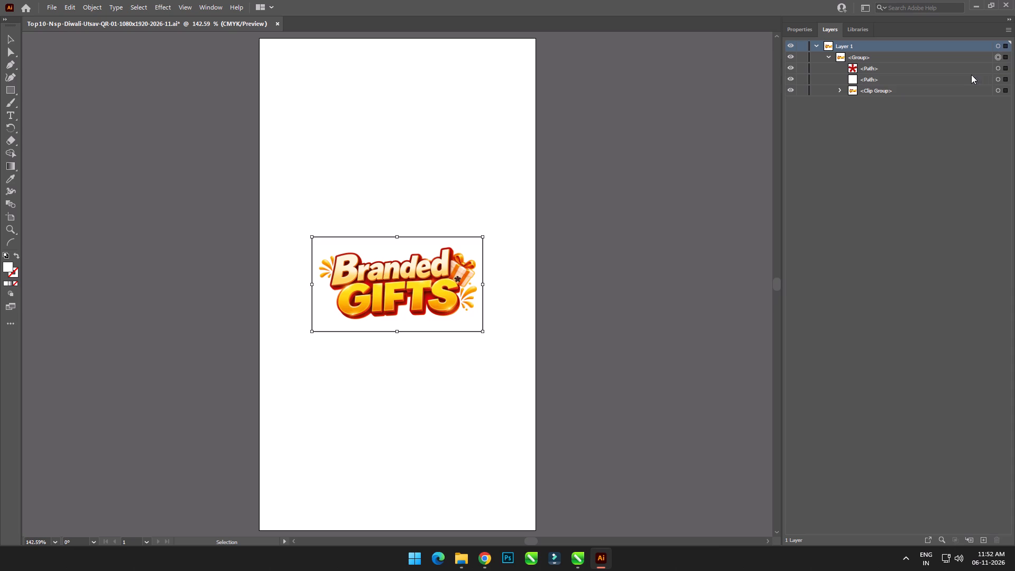
pyautogui.click(13, 53)
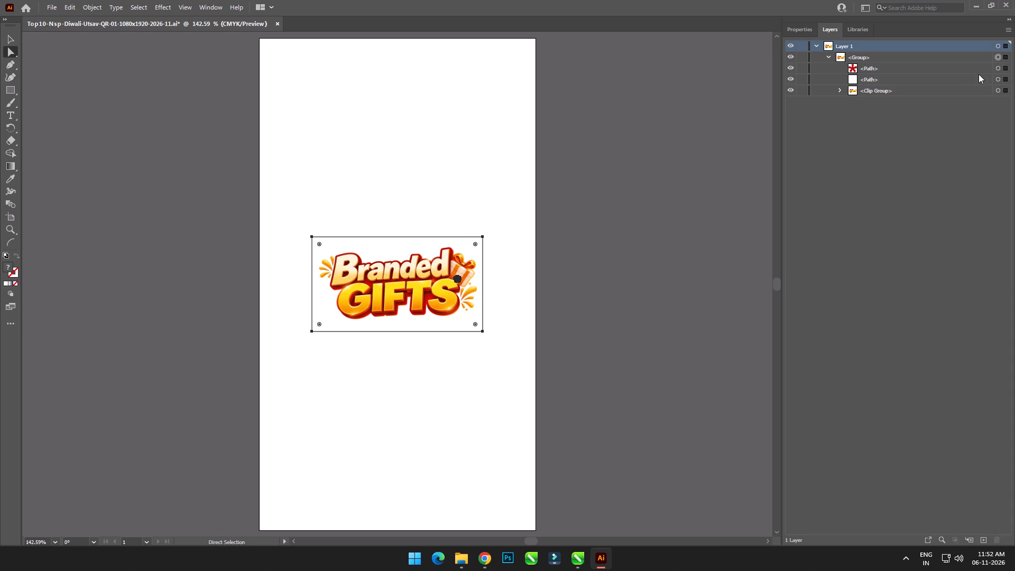
pyautogui.rightClick(409, 250)
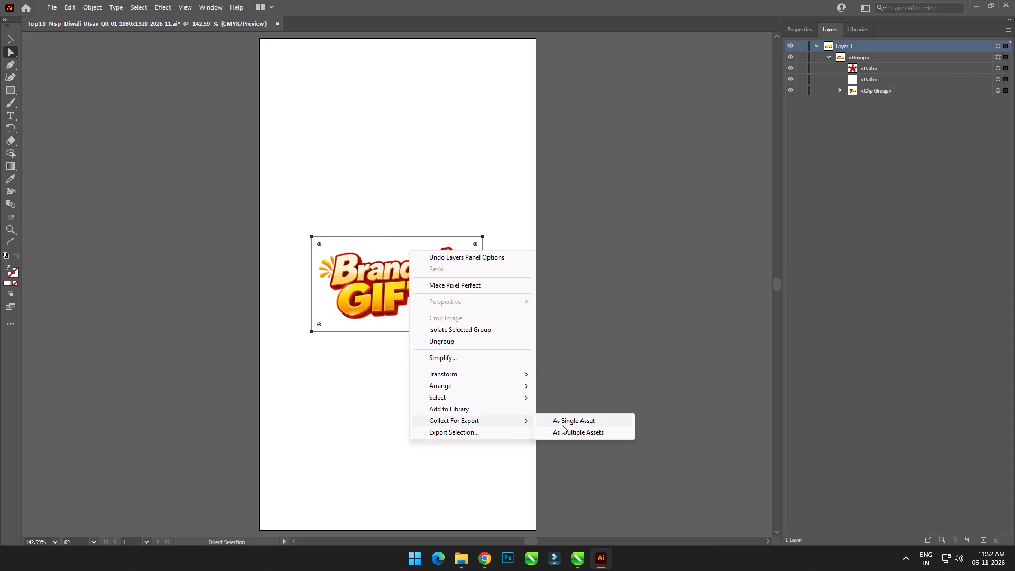
pyautogui.click(578, 420)
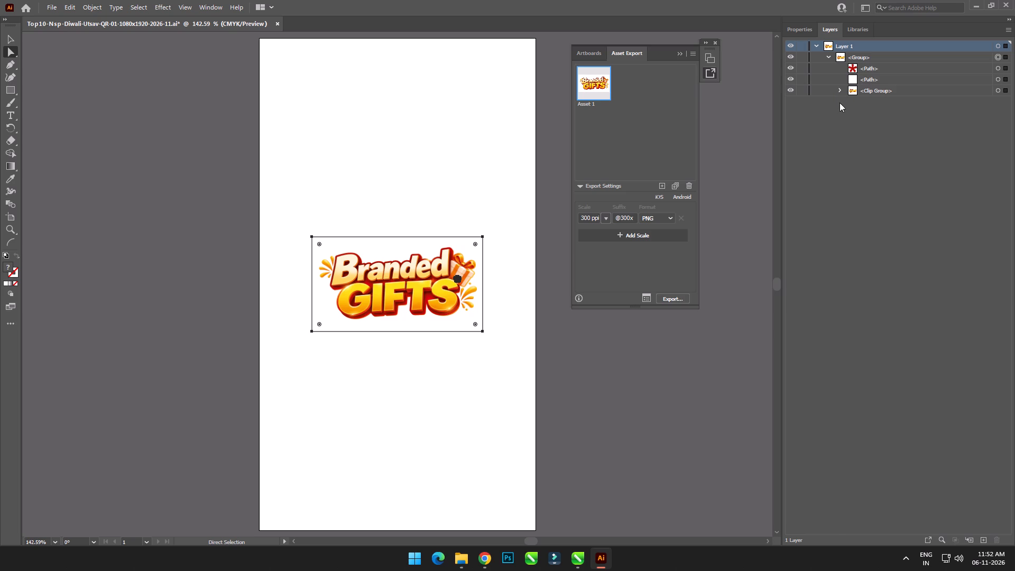
# Hide the clipping path inside the clip group, check the image and white path by toggling their visibility, and collapse the groups.
pyautogui.click(839, 89)
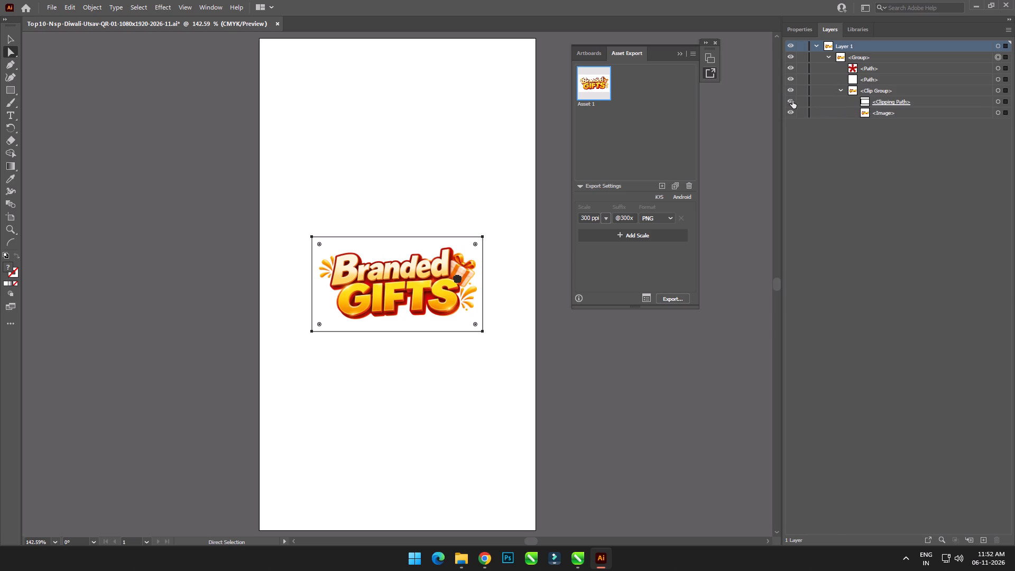
pyautogui.click(794, 100)
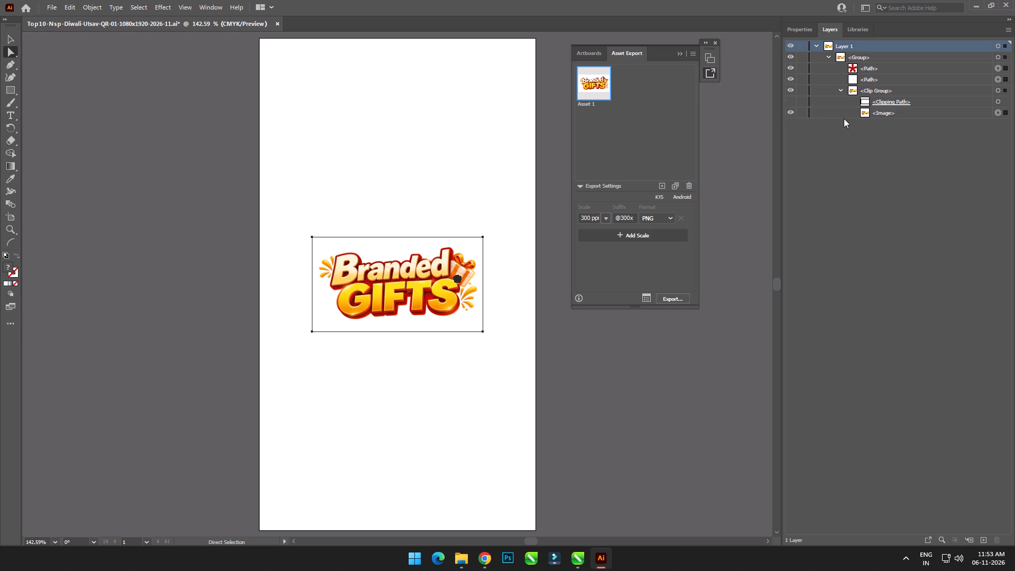
pyautogui.click(864, 112)
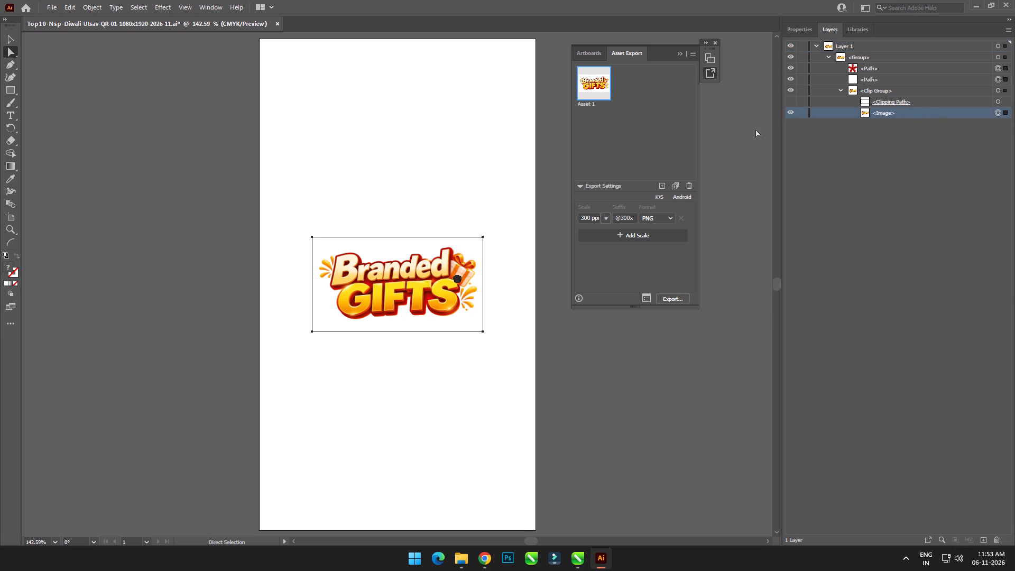
pyautogui.click(791, 112)
pyautogui.click(791, 112)
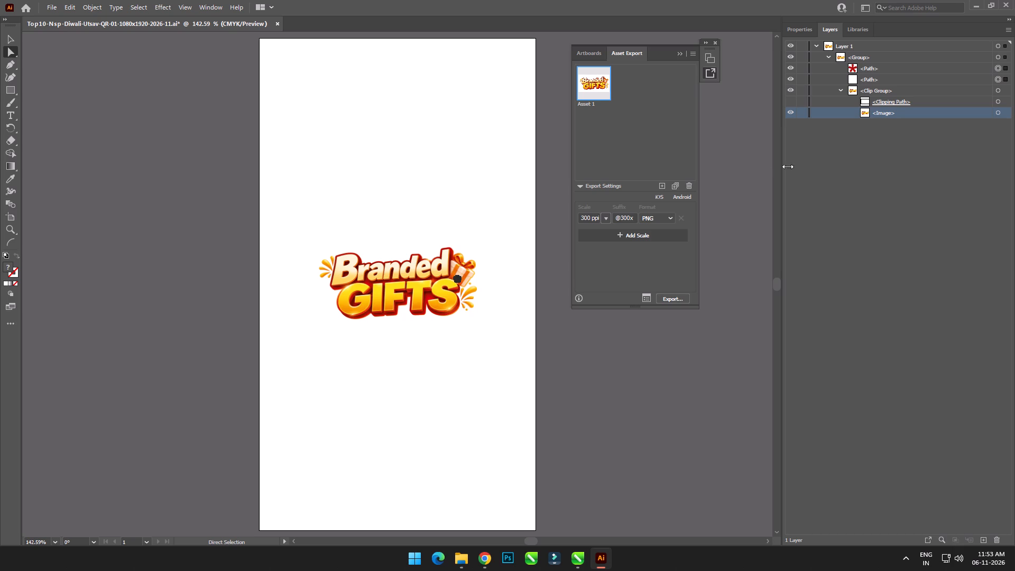
pyautogui.click(762, 160)
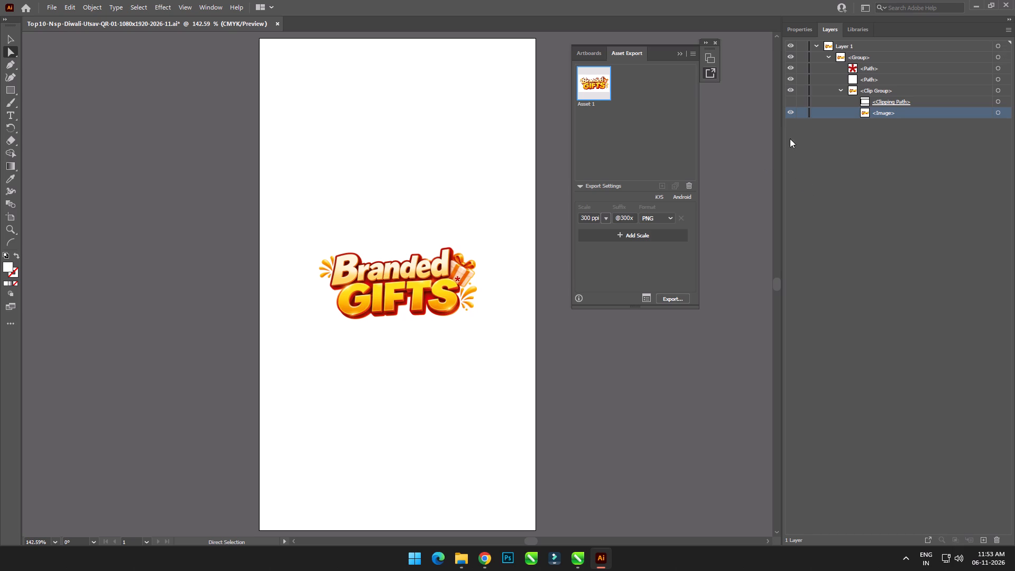
pyautogui.click(790, 77)
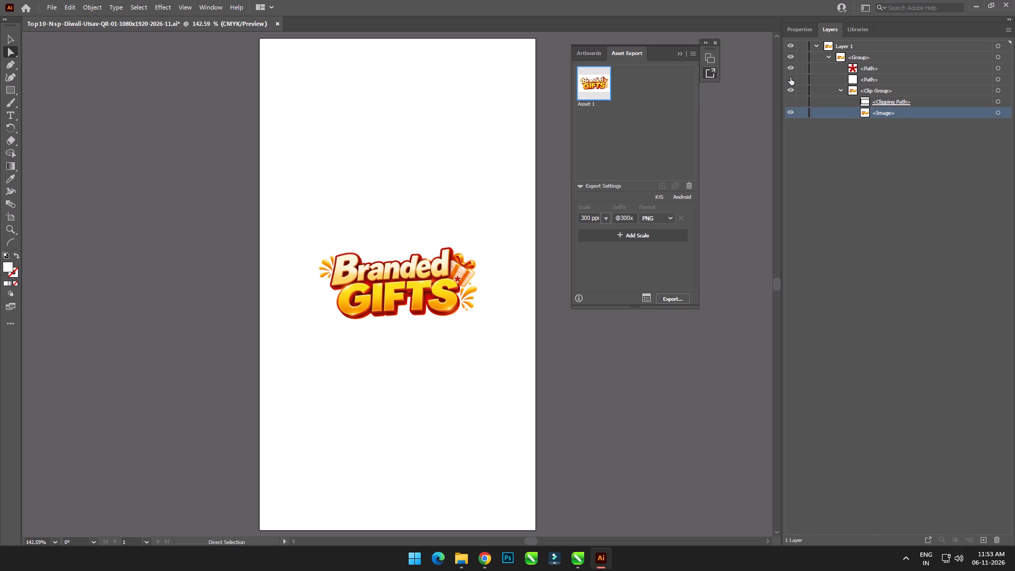
pyautogui.click(791, 79)
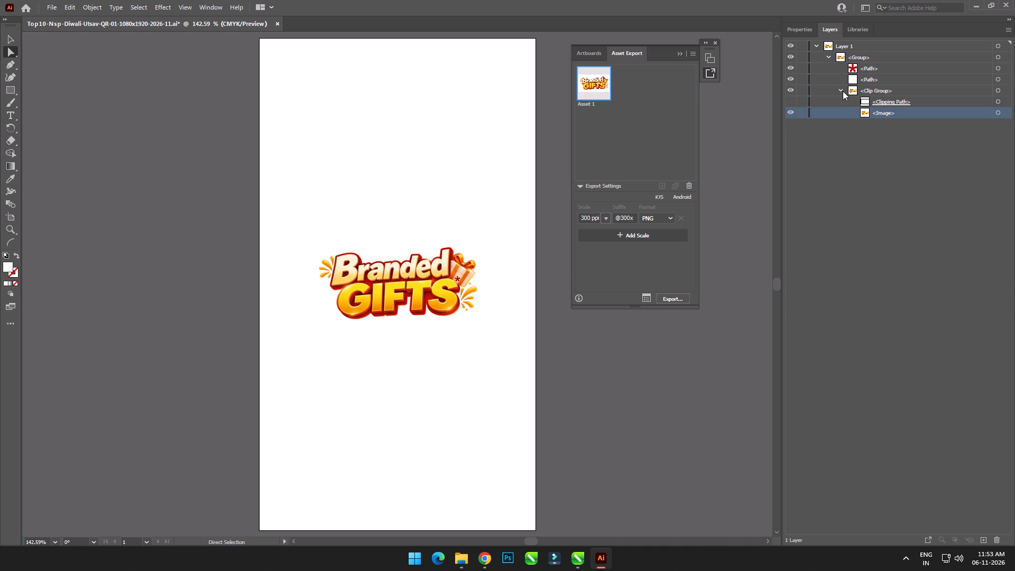
pyautogui.click(843, 91)
pyautogui.click(829, 56)
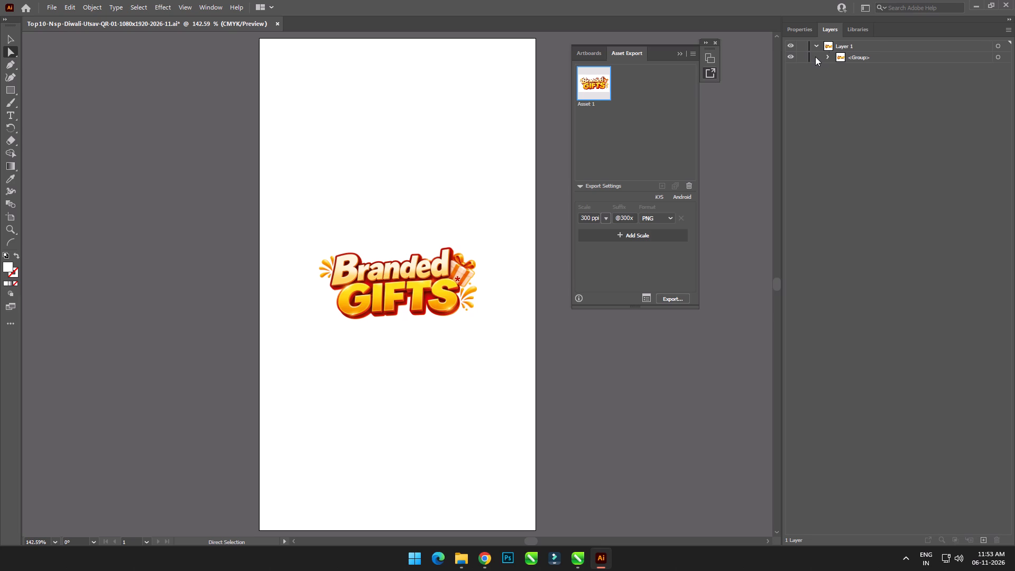
# Select everything on Layer 1 and rename the collected export asset as Branded-Gifts.
pyautogui.click(999, 47)
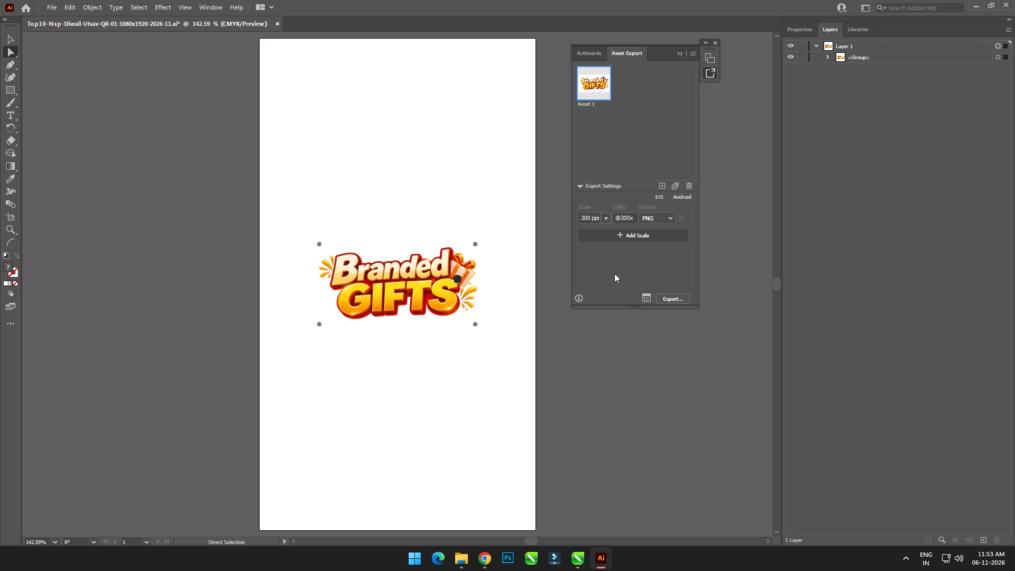
pyautogui.click(590, 106)
pyautogui.write('Branded-')
pyautogui.write('Gifts')
pyautogui.click(651, 89)
pyautogui.click(609, 84)
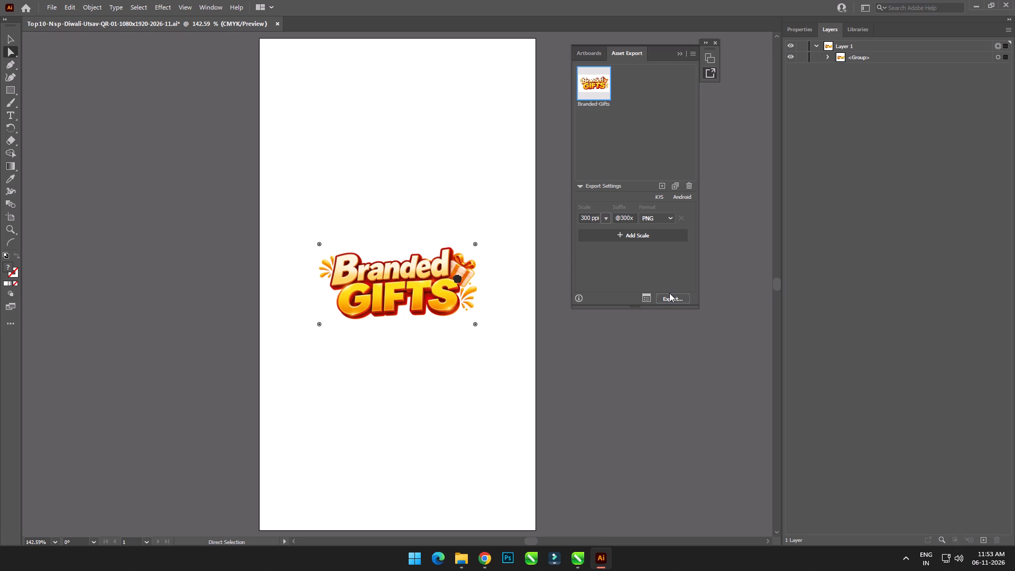
# Export the Branded-Gifts asset as a 300 ppi PNG into the AI-EXPORTS folder on the Creatives (D:) drive.
pyautogui.click(669, 297)
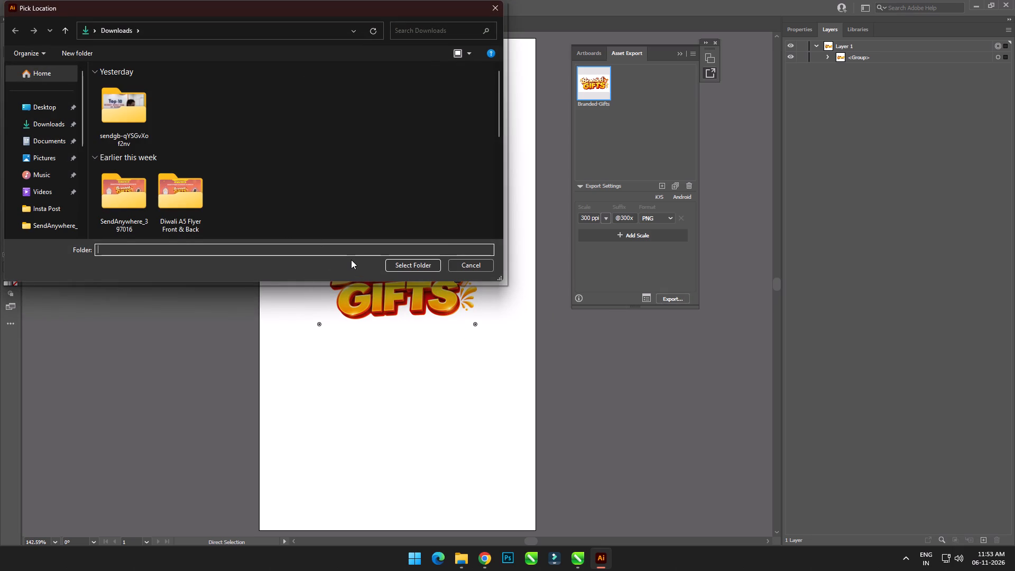
pyautogui.scroll(-2, 317, 202)
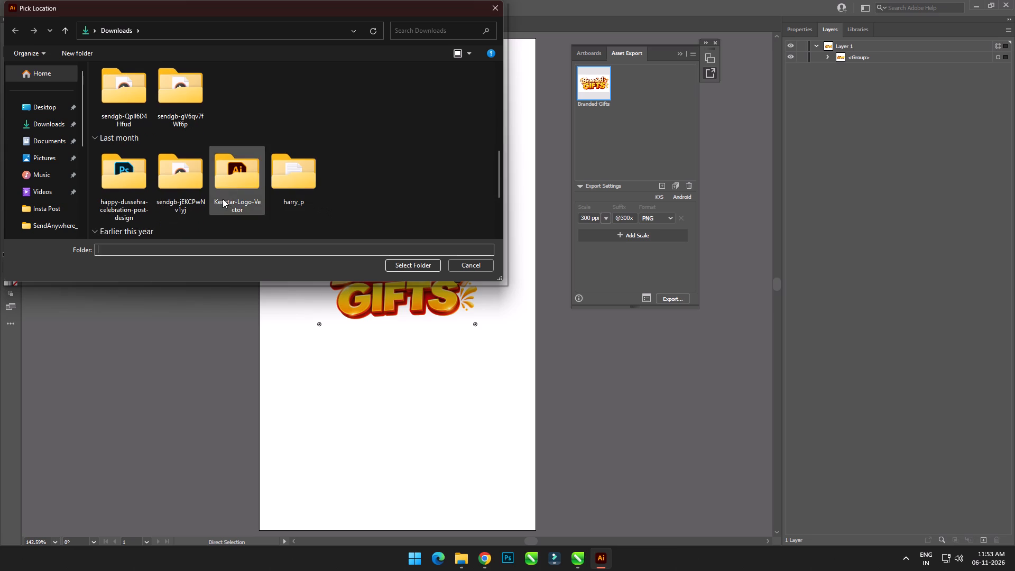
pyautogui.scroll(5, 229, 199)
pyautogui.scroll(-2, 201, 180)
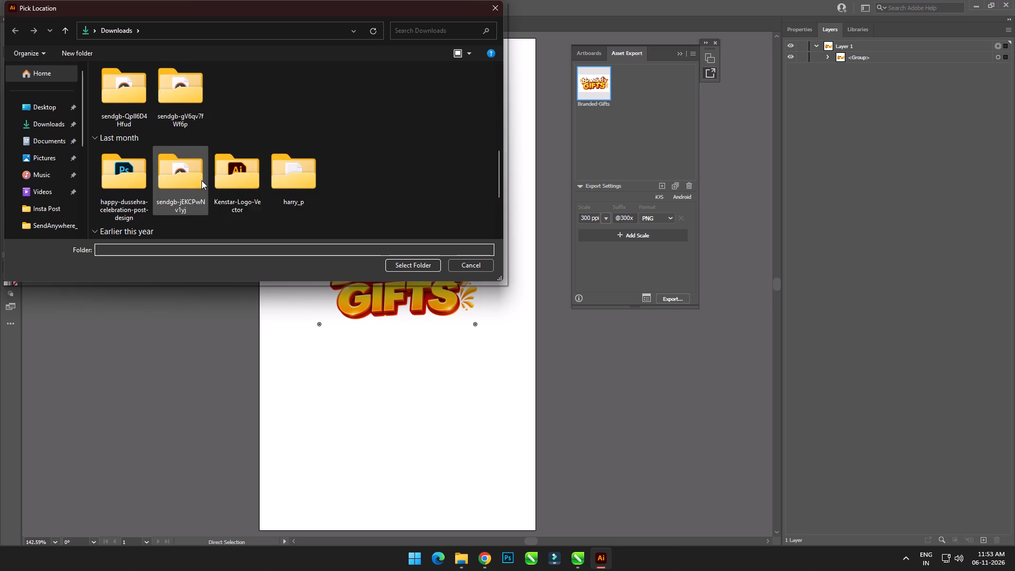
pyautogui.scroll(3, 201, 180)
pyautogui.scroll(-3, 201, 180)
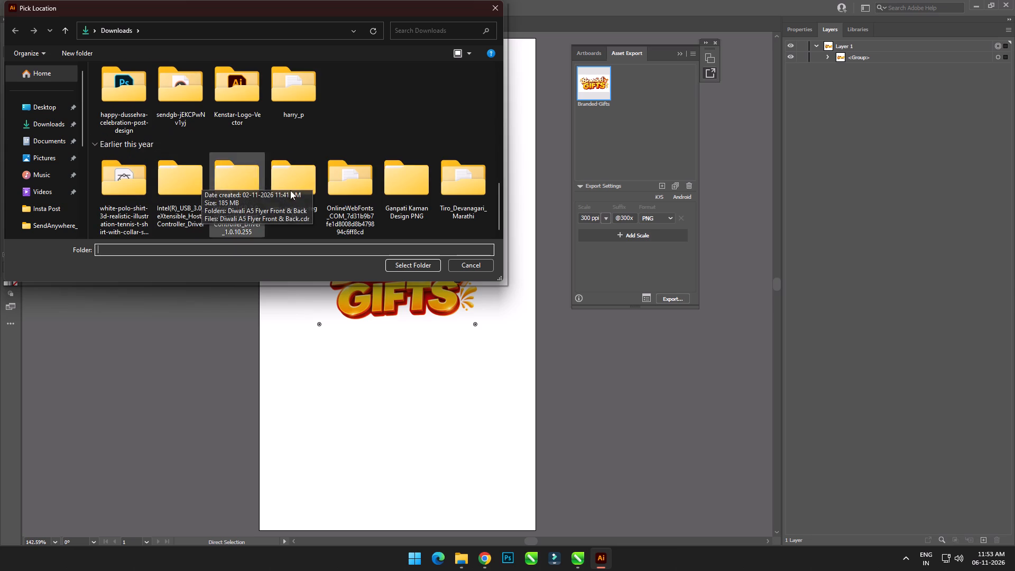
pyautogui.scroll(9, 339, 193)
pyautogui.scroll(-1, 47, 166)
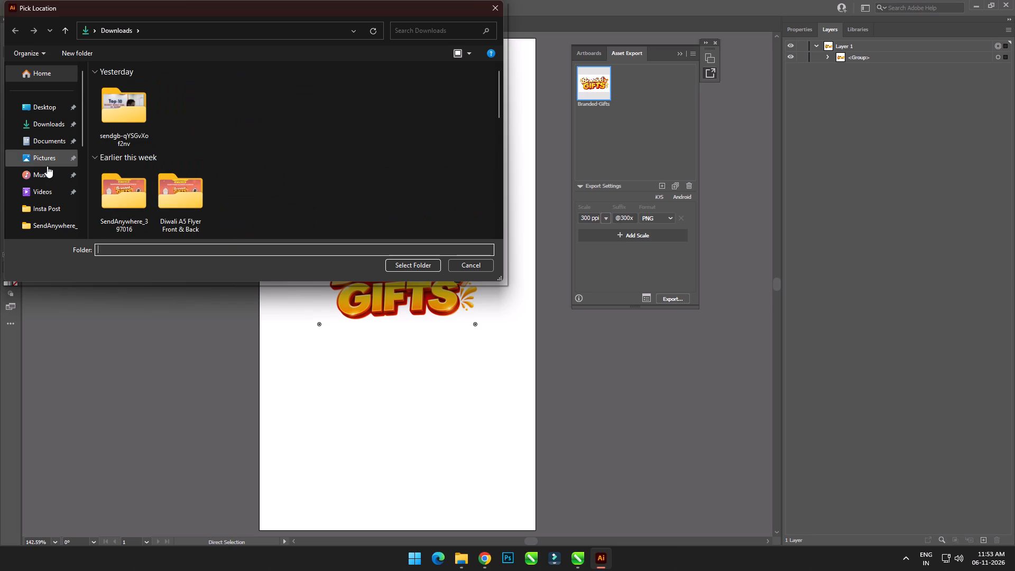
pyautogui.scroll(-2, 47, 166)
pyautogui.click(59, 193)
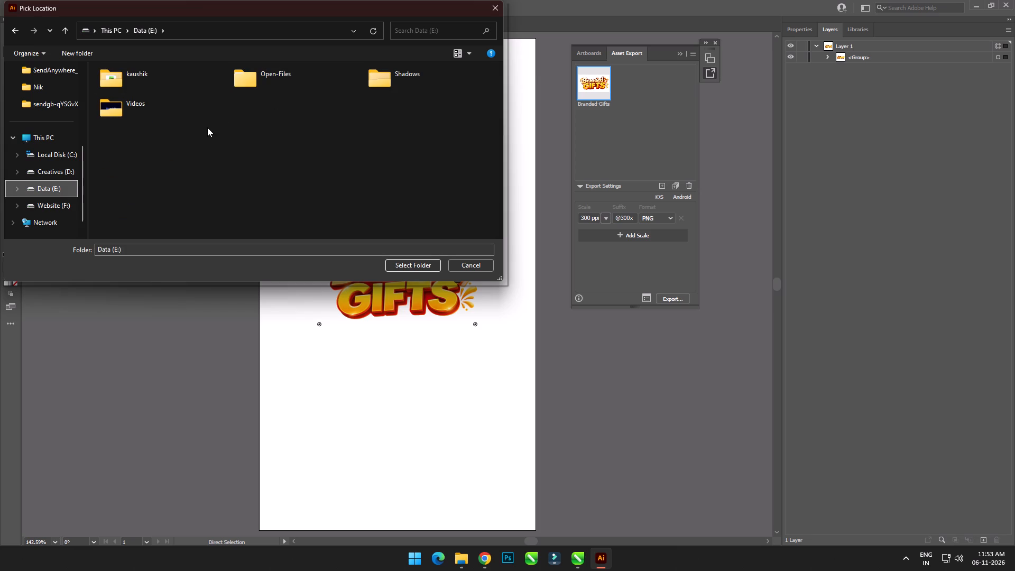
pyautogui.click(67, 173)
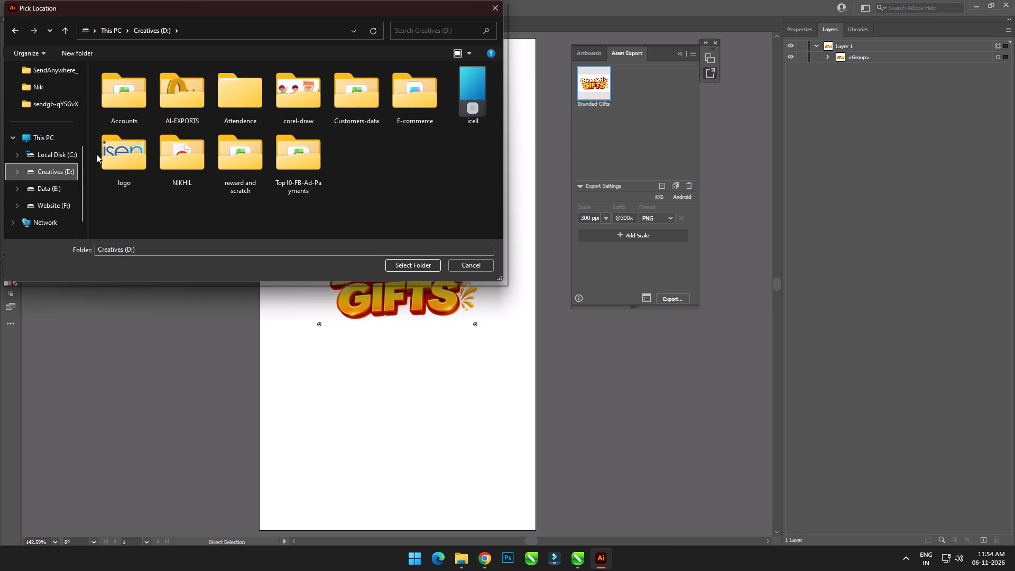
pyautogui.doubleClick(178, 96)
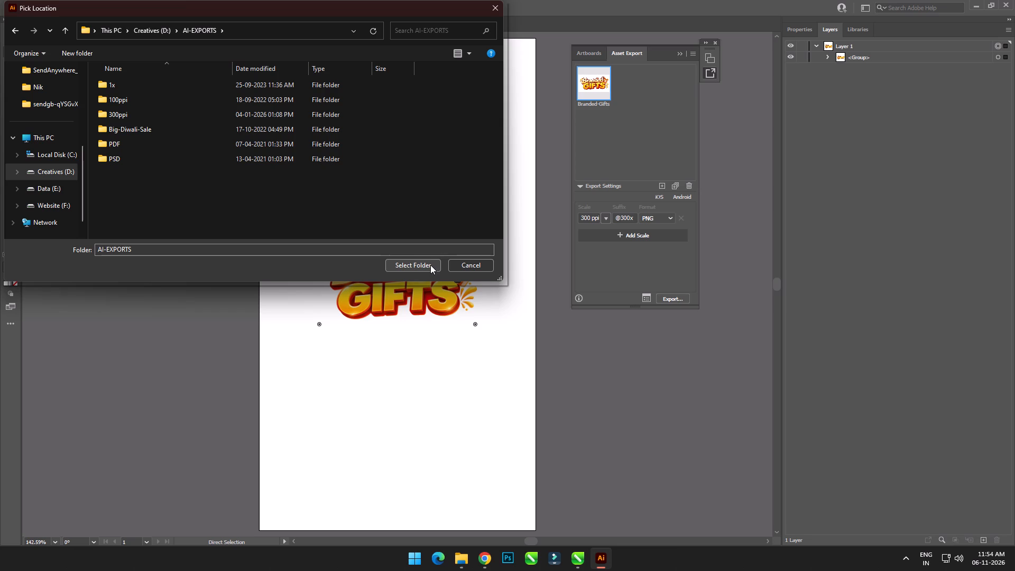
pyautogui.click(430, 267)
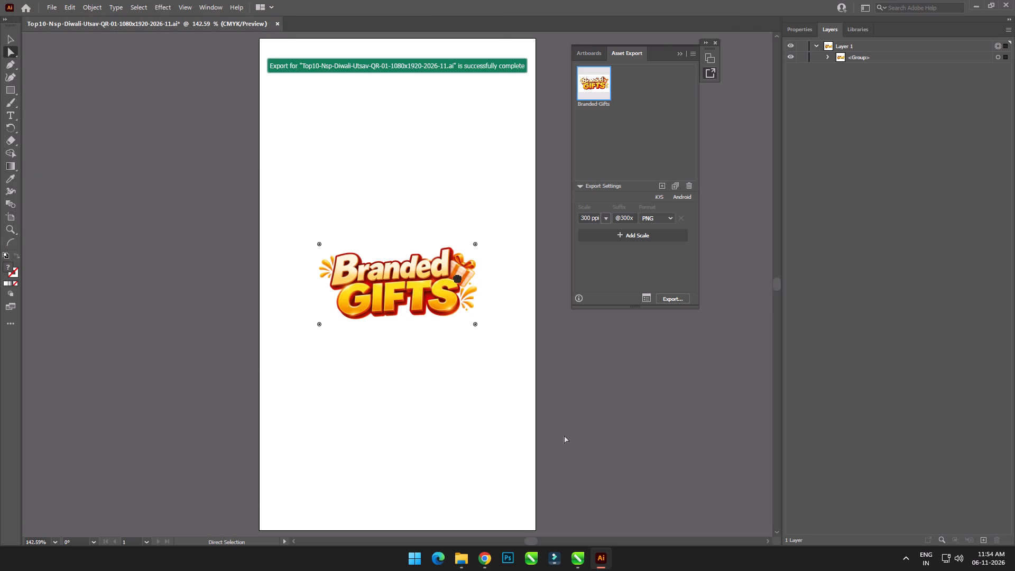
# Open the 300ppi folder inside AI-EXPORTS on Creatives (D:) in a new File Explorer window and look for the exported Branded-Gifts PNG.
pyautogui.middleClick(459, 558)
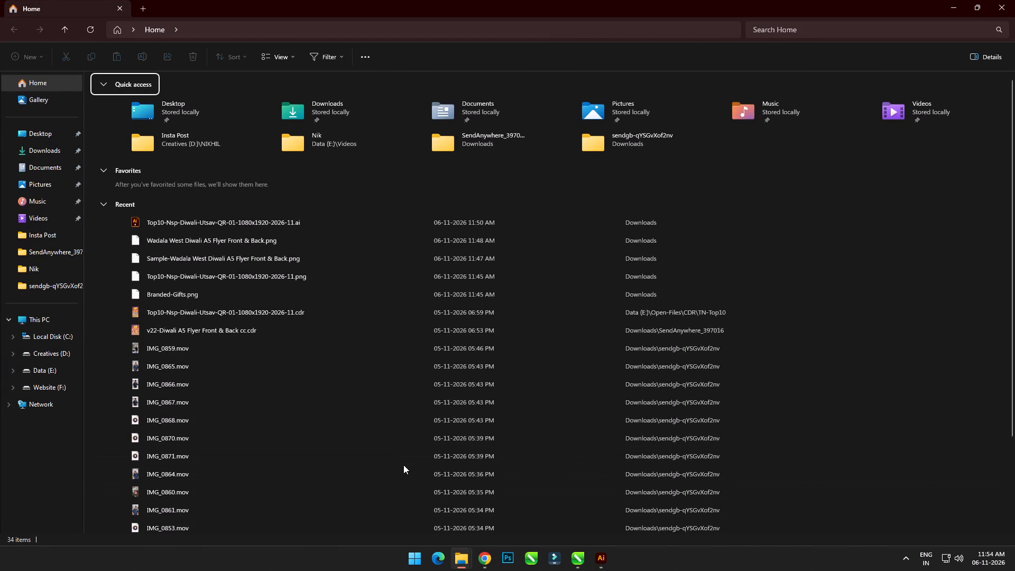
pyautogui.click(67, 369)
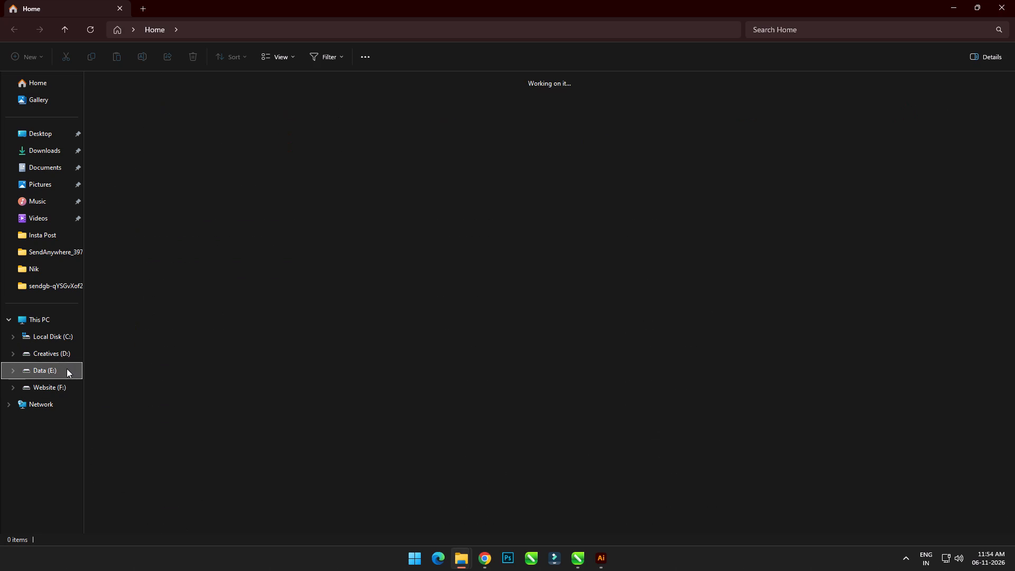
pyautogui.click(41, 357)
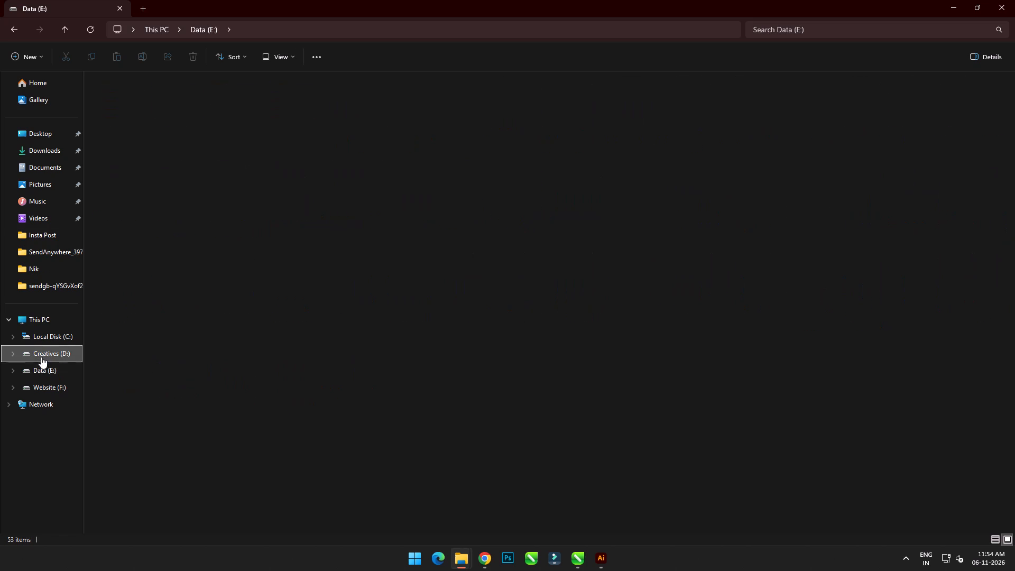
pyautogui.doubleClick(199, 116)
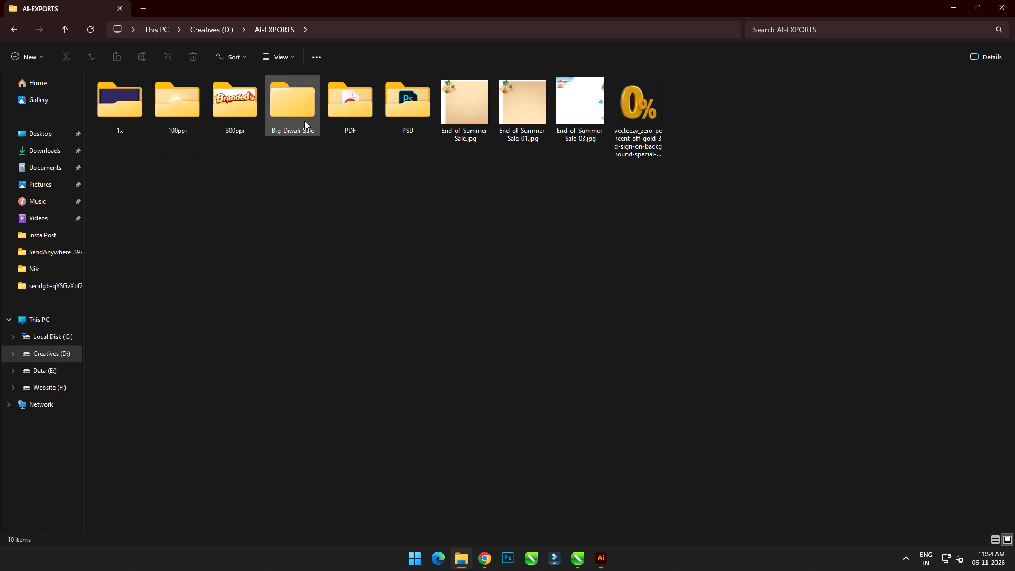
pyautogui.doubleClick(232, 113)
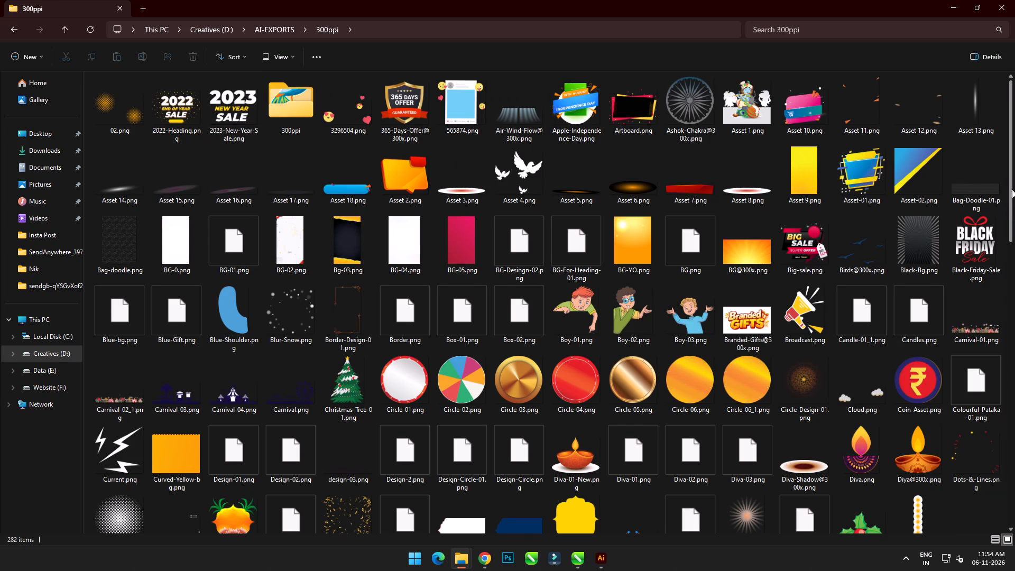
pyautogui.moveTo(1012, 190); pyautogui.dragTo(1014, 513)
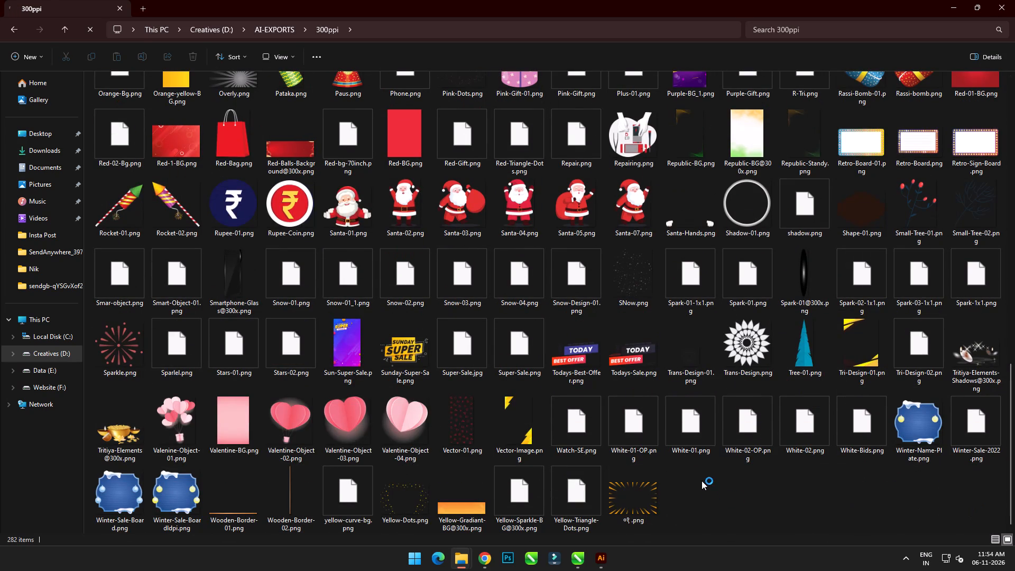
pyautogui.scroll(13, 659, 449)
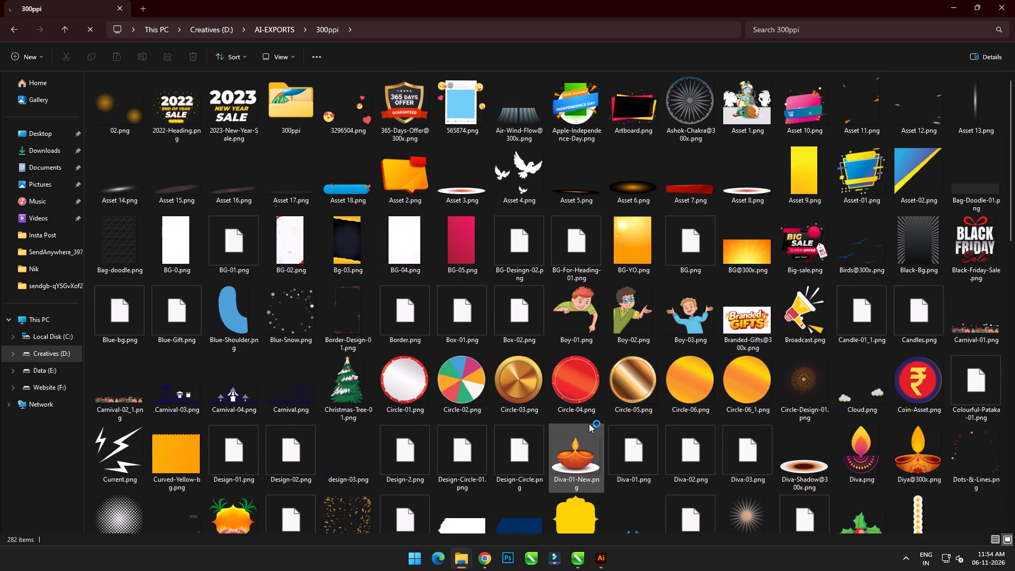
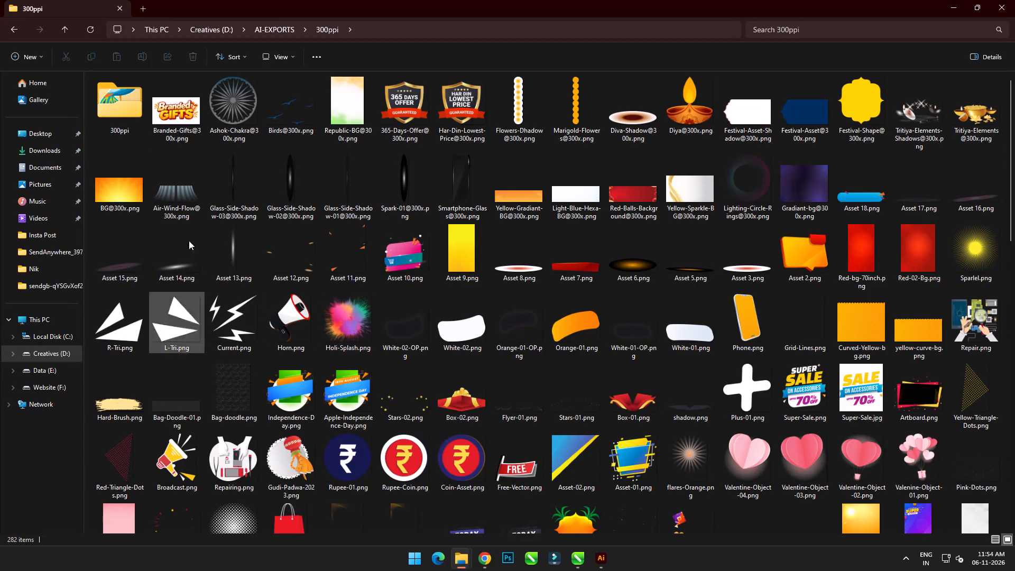
# Select the exported Branded-Gifts PNG in the 300ppi folder to check it.
pyautogui.click(200, 114)
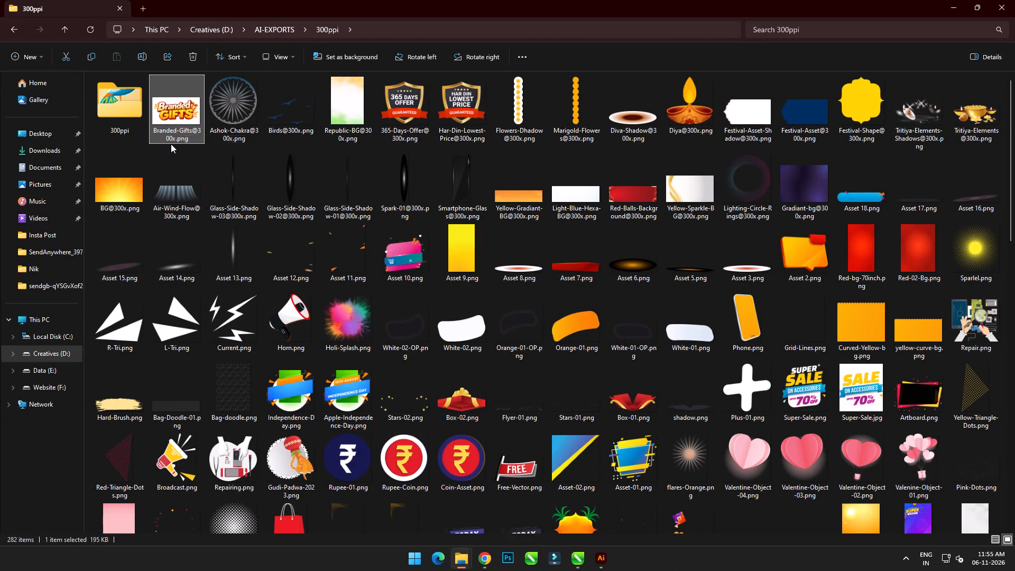
# Return to Illustrator, close the floating Asset Export panel, and check the clip group's image by toggling its visibility.
pyautogui.click(605, 560)
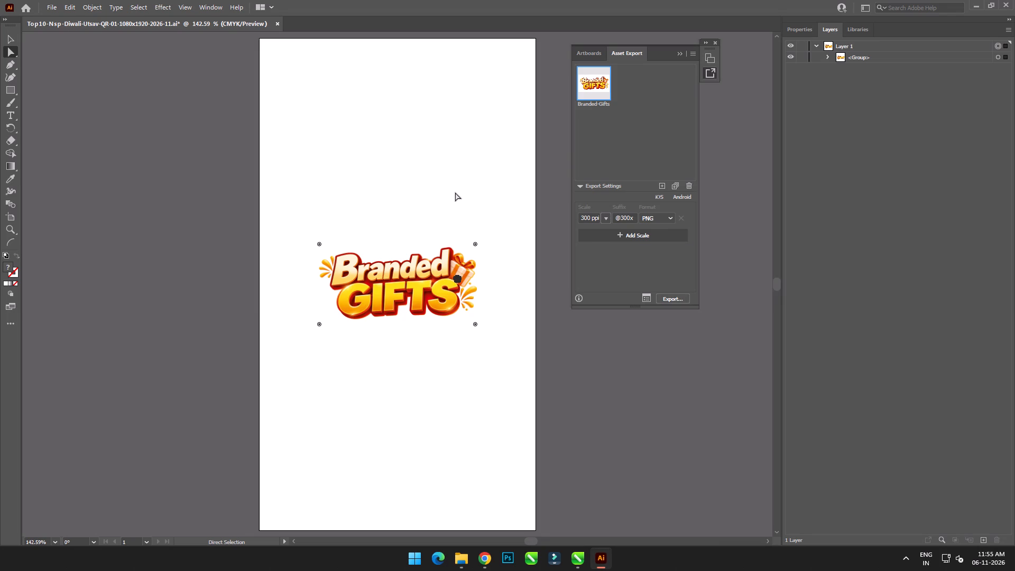
pyautogui.click(714, 42)
pyautogui.click(826, 58)
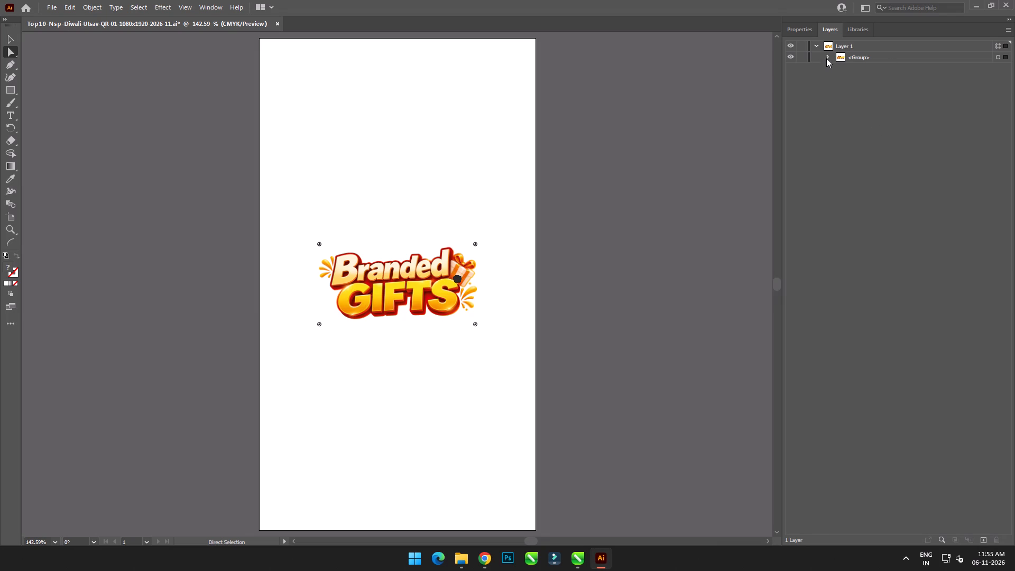
pyautogui.click(856, 78)
pyautogui.click(839, 90)
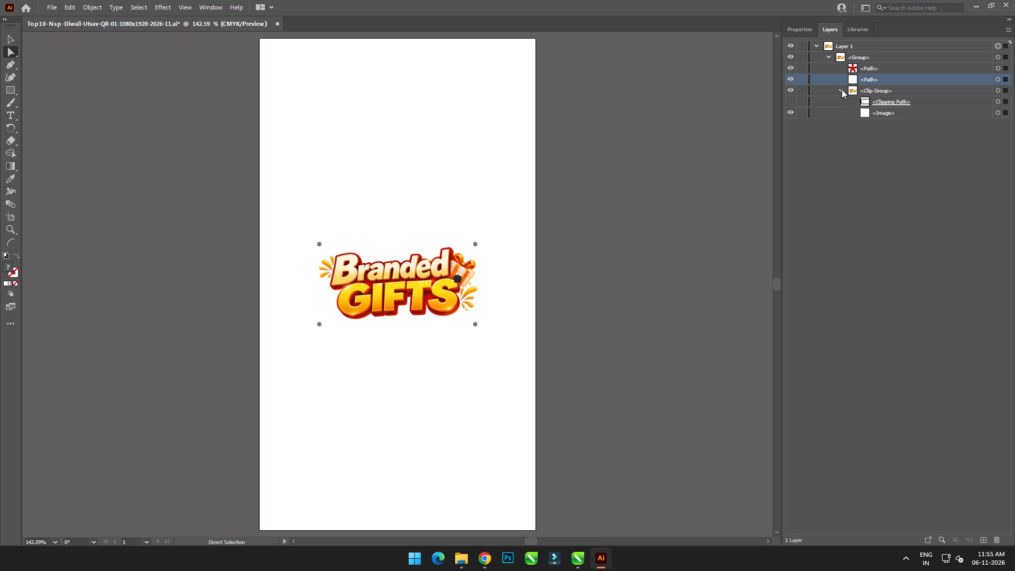
pyautogui.click(882, 113)
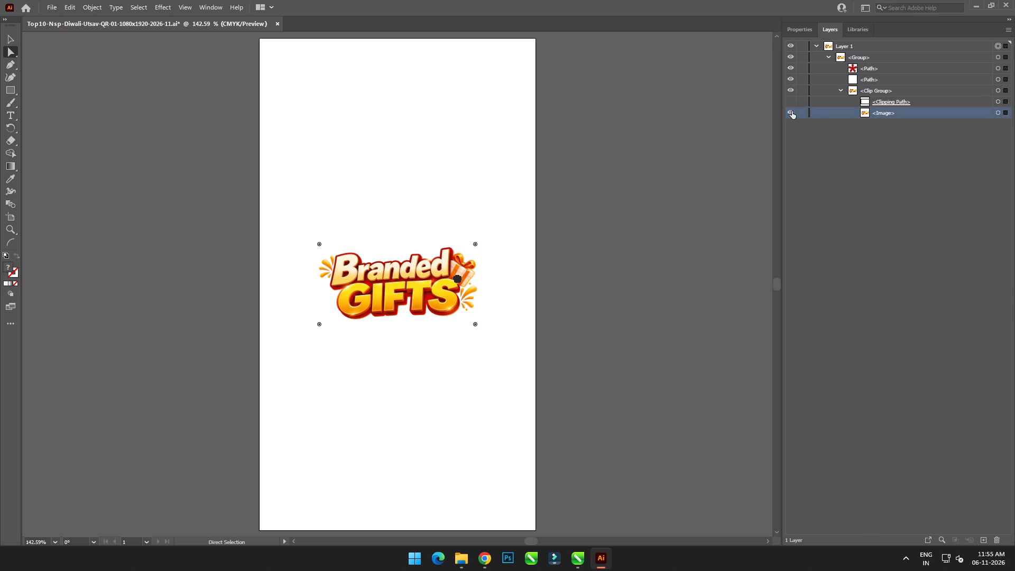
pyautogui.click(792, 111)
pyautogui.click(792, 111)
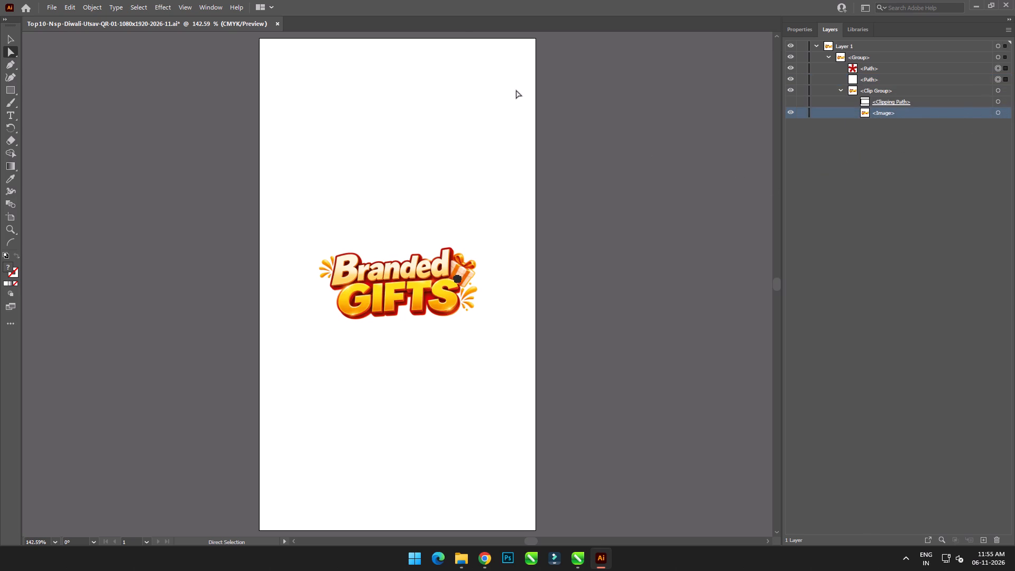
# Close the Diwali Utsav Illustrator document without saving the changes.
pyautogui.click(276, 22)
pyautogui.click(559, 298)
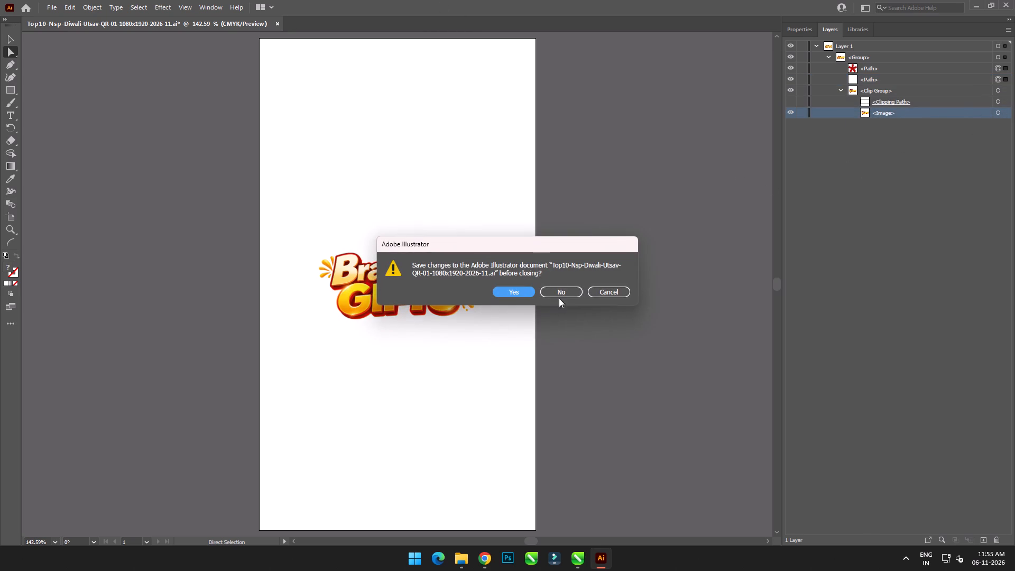
pyautogui.click(562, 289)
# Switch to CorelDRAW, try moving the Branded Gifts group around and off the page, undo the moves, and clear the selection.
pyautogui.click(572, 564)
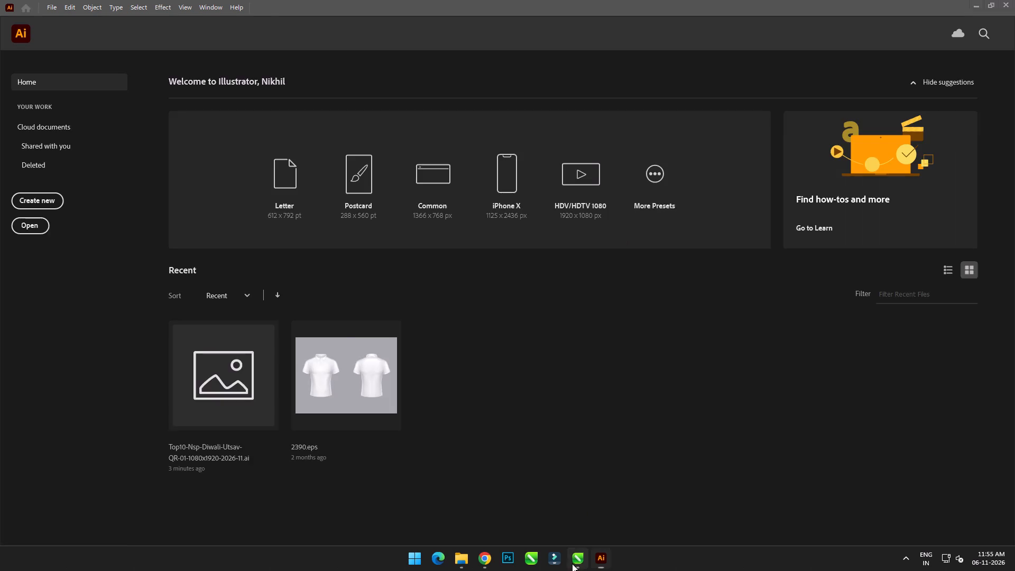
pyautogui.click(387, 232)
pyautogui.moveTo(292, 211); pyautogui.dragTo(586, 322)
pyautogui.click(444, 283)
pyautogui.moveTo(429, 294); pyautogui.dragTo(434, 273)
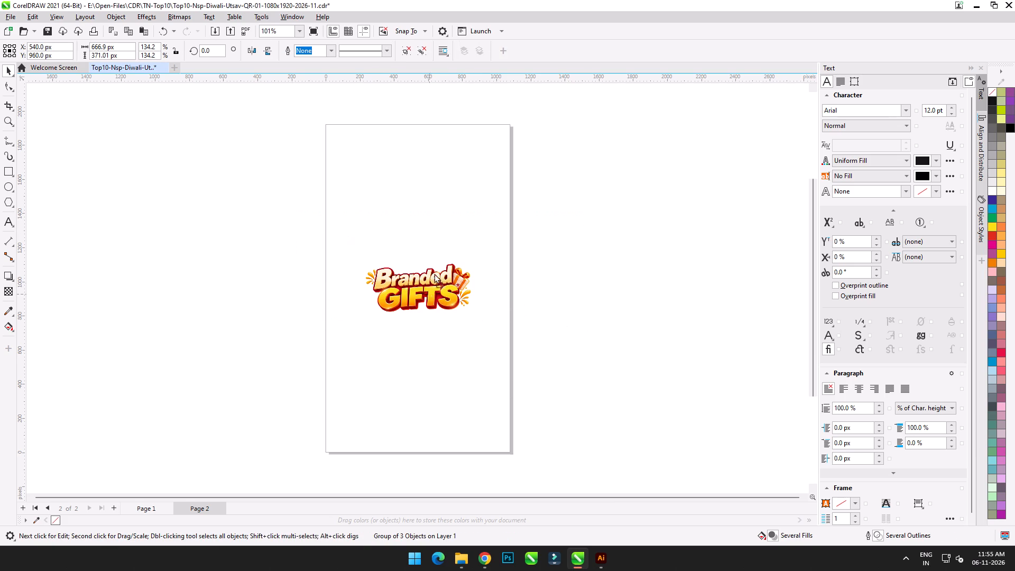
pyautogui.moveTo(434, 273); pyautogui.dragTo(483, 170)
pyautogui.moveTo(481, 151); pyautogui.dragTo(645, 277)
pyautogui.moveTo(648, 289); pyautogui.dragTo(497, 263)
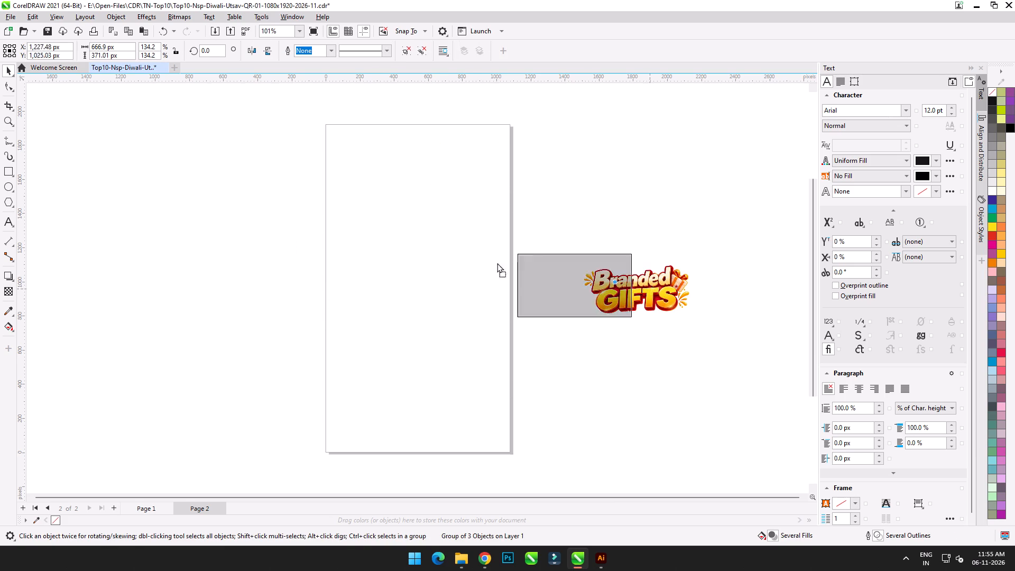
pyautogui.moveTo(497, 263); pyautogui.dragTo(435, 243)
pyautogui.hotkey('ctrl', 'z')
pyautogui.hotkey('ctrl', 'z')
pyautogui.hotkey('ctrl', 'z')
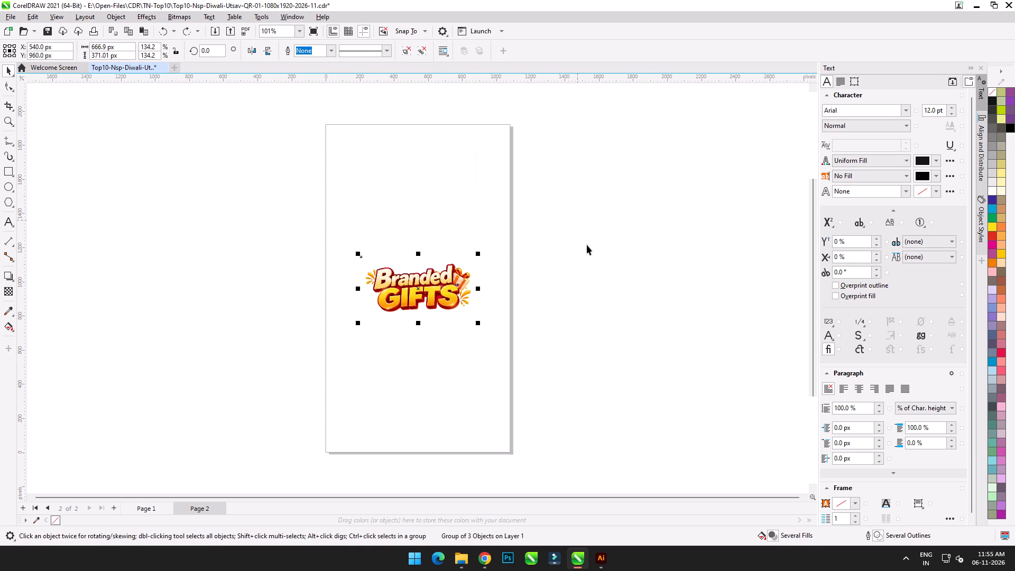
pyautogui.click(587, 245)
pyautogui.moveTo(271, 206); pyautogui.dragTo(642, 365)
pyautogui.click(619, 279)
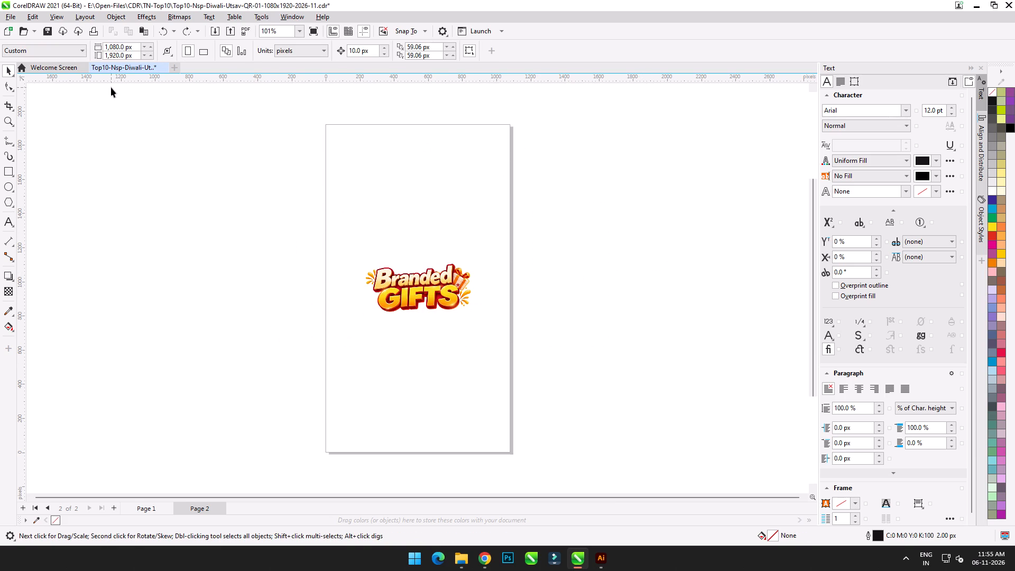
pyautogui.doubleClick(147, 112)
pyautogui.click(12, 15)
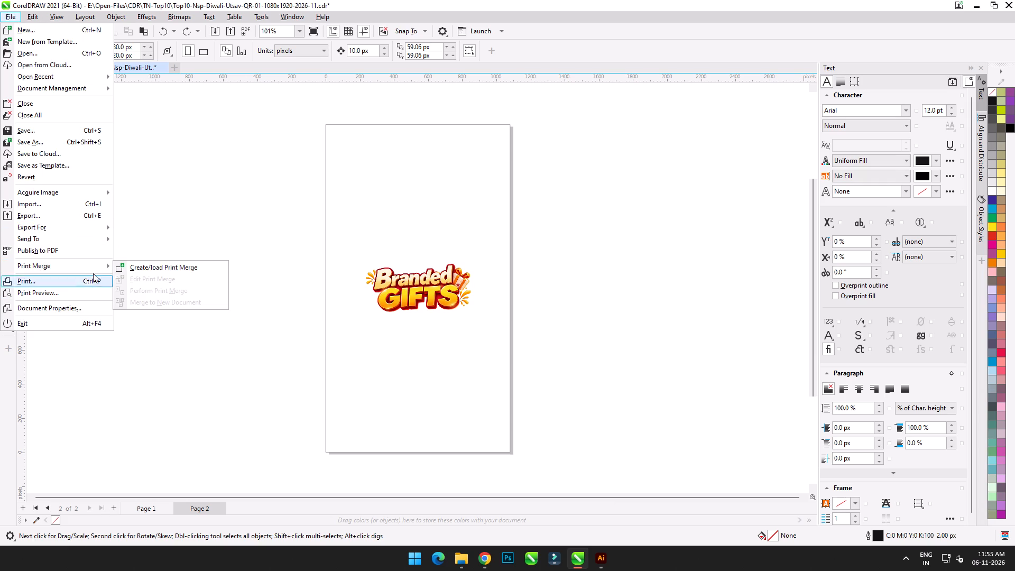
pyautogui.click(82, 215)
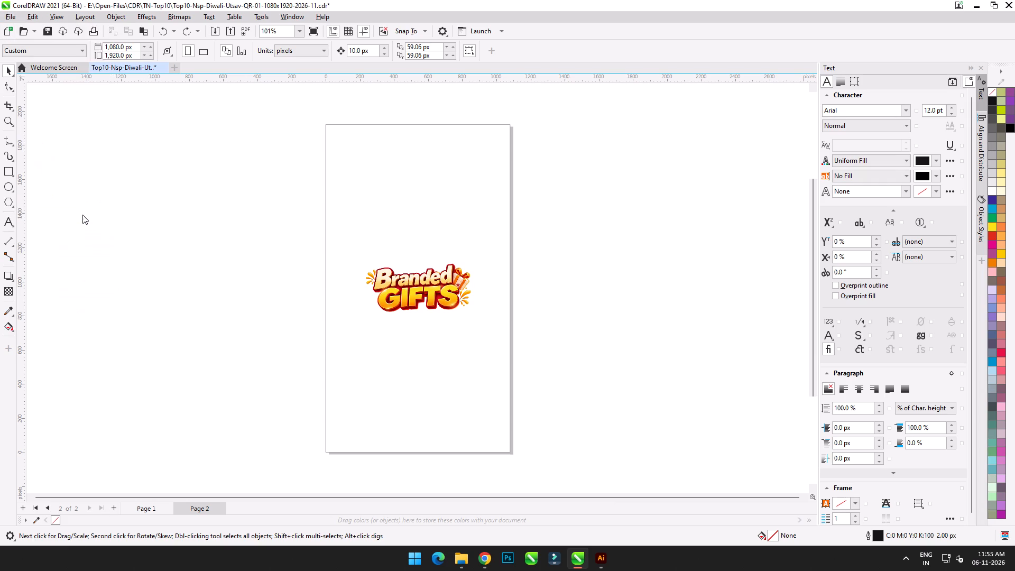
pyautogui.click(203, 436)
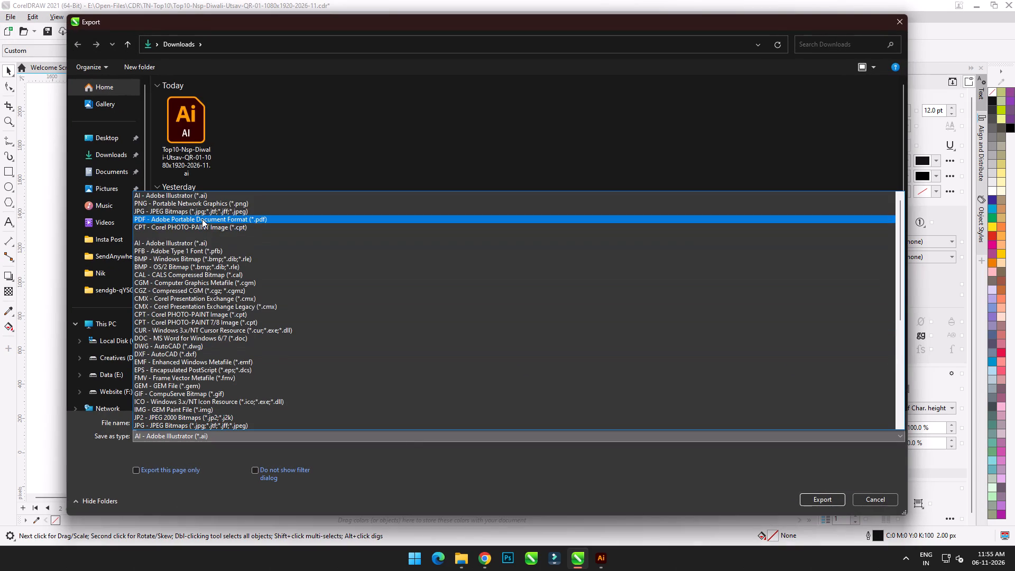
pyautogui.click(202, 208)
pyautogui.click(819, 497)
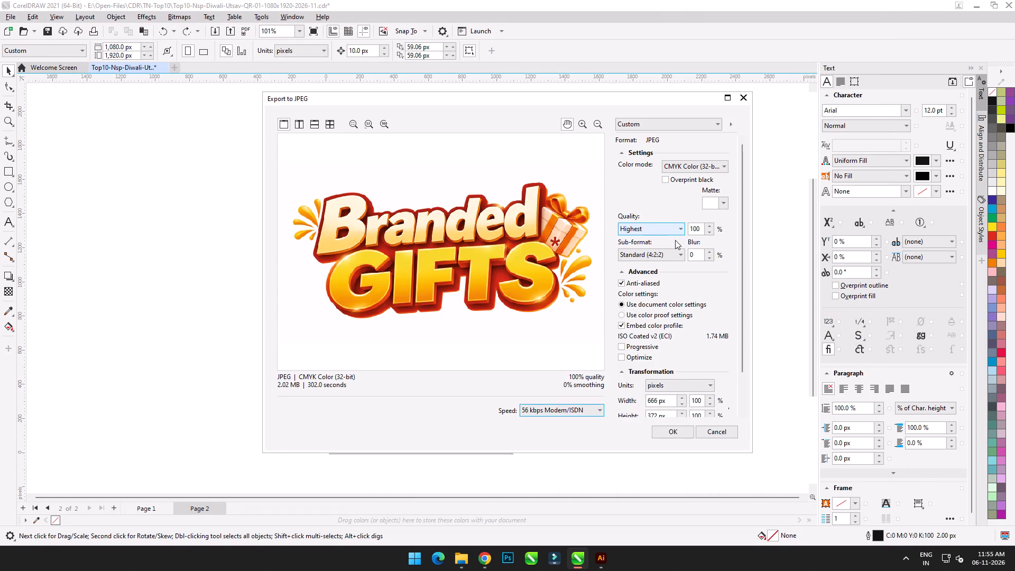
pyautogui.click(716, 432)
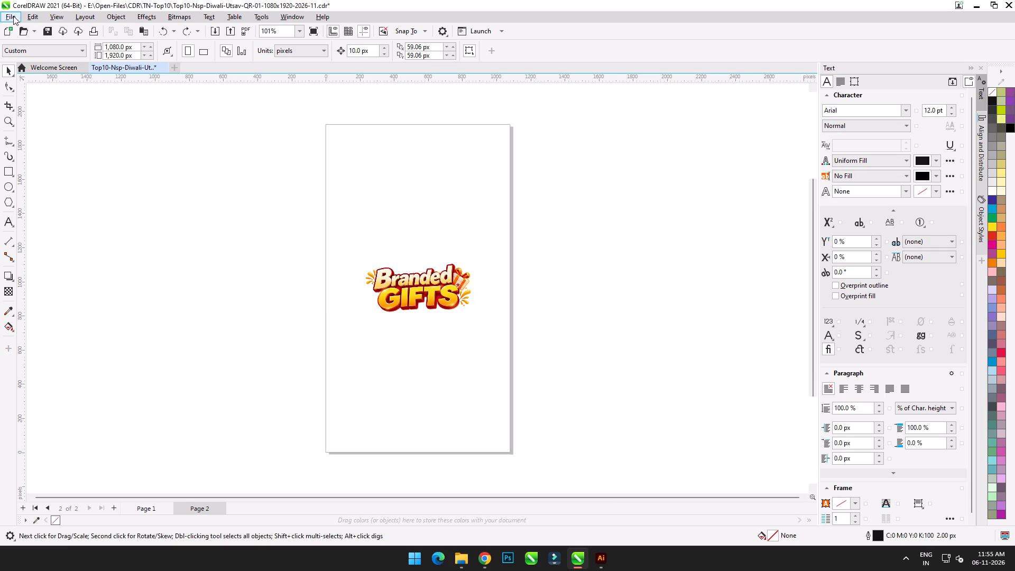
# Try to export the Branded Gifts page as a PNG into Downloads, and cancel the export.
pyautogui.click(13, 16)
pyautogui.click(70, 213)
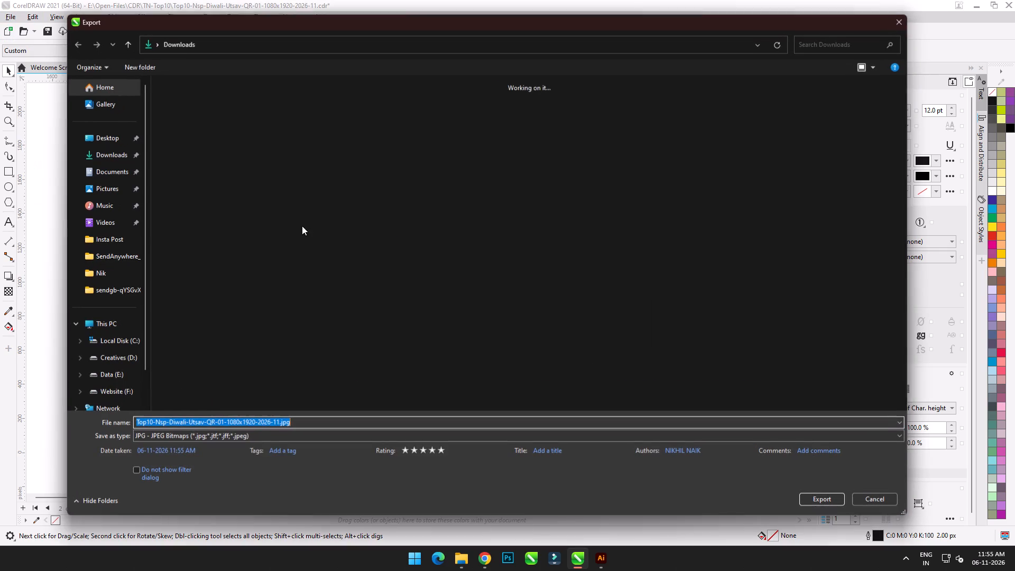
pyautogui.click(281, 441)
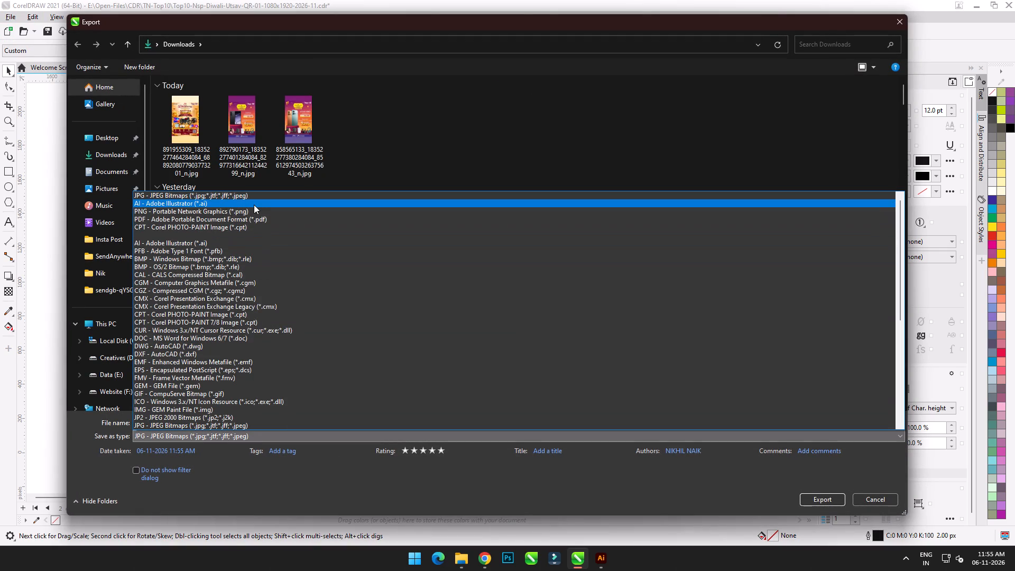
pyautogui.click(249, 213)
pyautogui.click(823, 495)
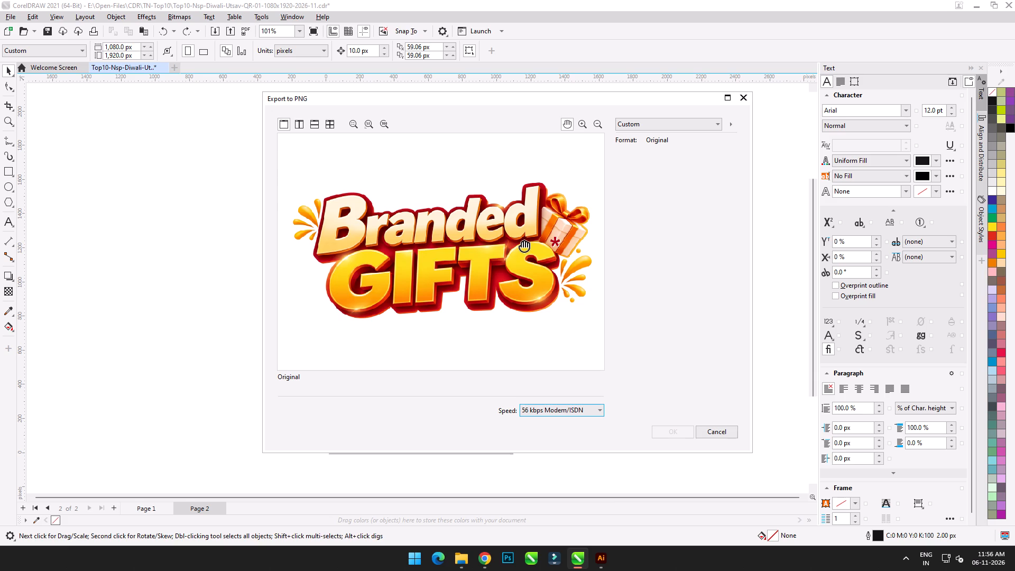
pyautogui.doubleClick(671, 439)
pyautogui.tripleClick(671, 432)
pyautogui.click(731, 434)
# Select the Branded Gifts group on Page 2 and ungroup all its objects.
pyautogui.moveTo(311, 244); pyautogui.dragTo(617, 328)
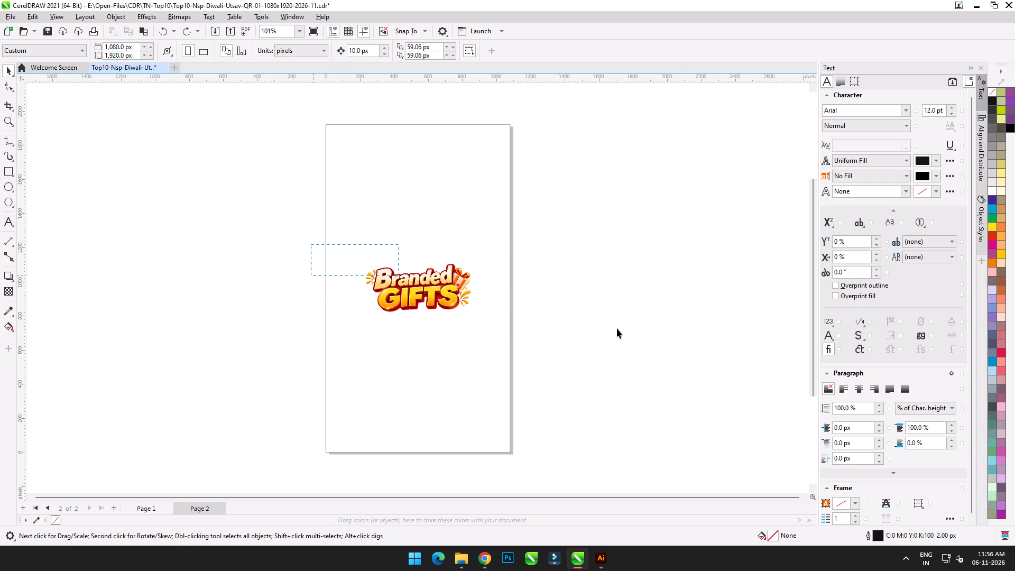
pyautogui.moveTo(617, 328); pyautogui.dragTo(620, 329)
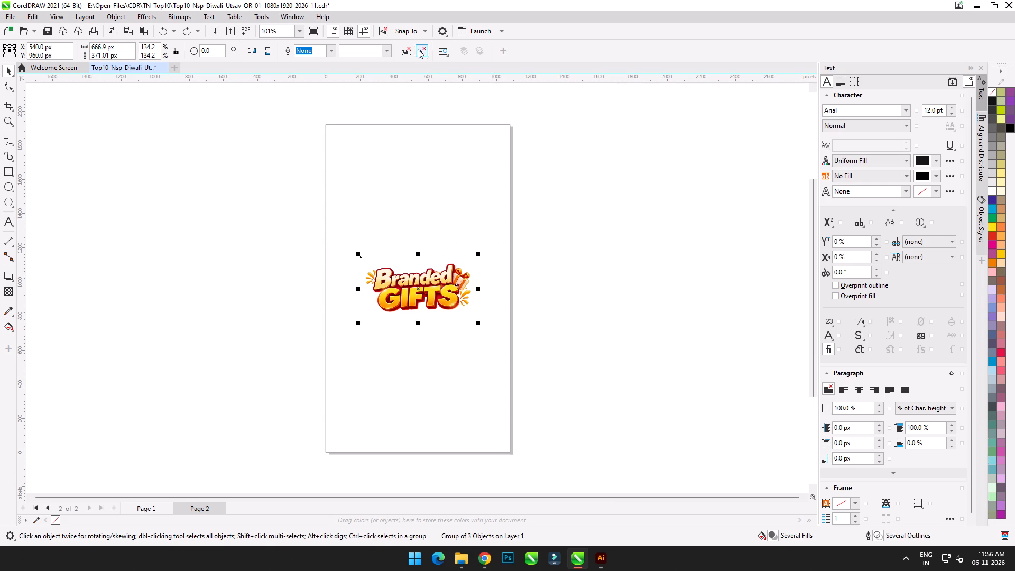
pyautogui.click(421, 49)
pyautogui.click(613, 172)
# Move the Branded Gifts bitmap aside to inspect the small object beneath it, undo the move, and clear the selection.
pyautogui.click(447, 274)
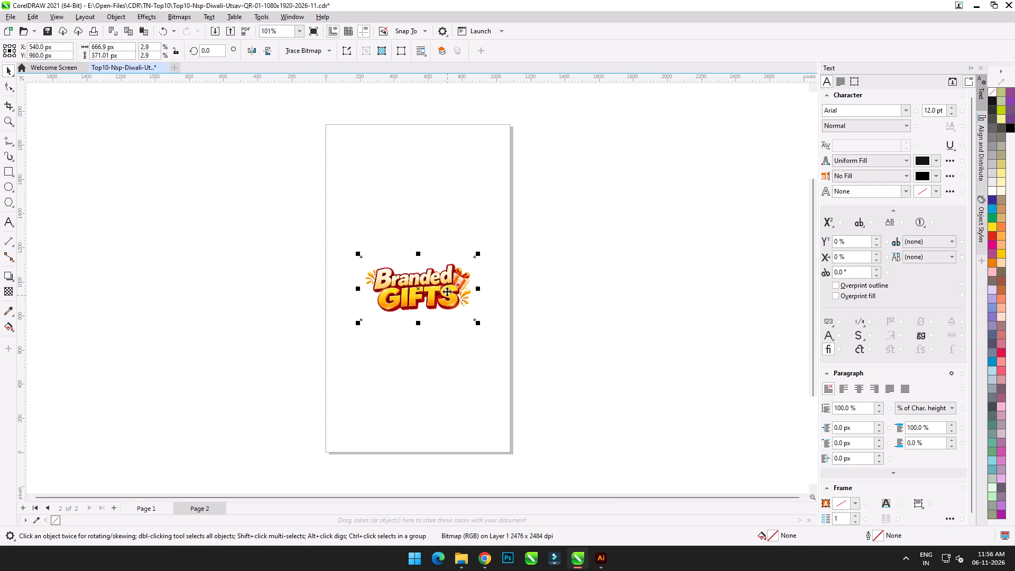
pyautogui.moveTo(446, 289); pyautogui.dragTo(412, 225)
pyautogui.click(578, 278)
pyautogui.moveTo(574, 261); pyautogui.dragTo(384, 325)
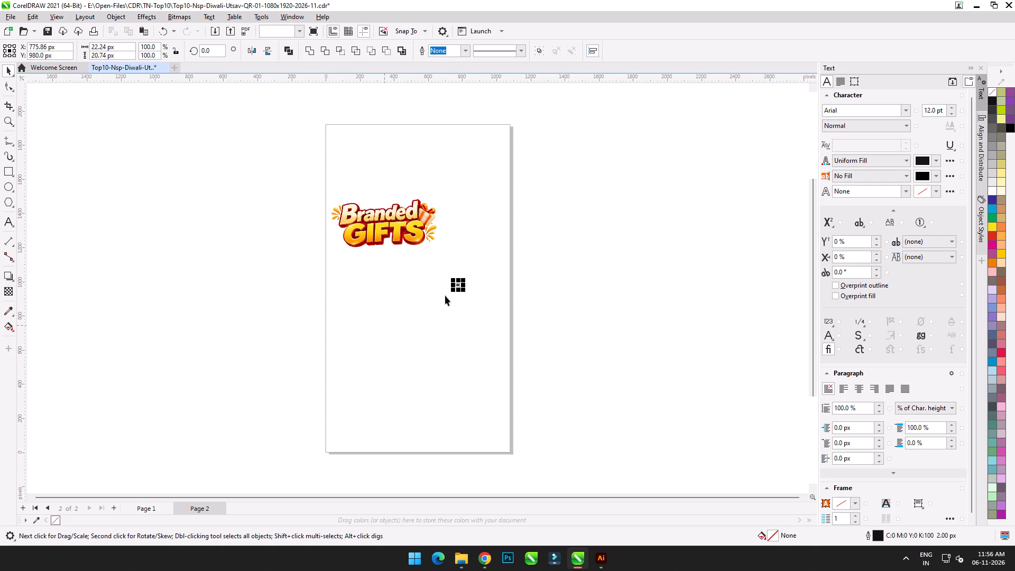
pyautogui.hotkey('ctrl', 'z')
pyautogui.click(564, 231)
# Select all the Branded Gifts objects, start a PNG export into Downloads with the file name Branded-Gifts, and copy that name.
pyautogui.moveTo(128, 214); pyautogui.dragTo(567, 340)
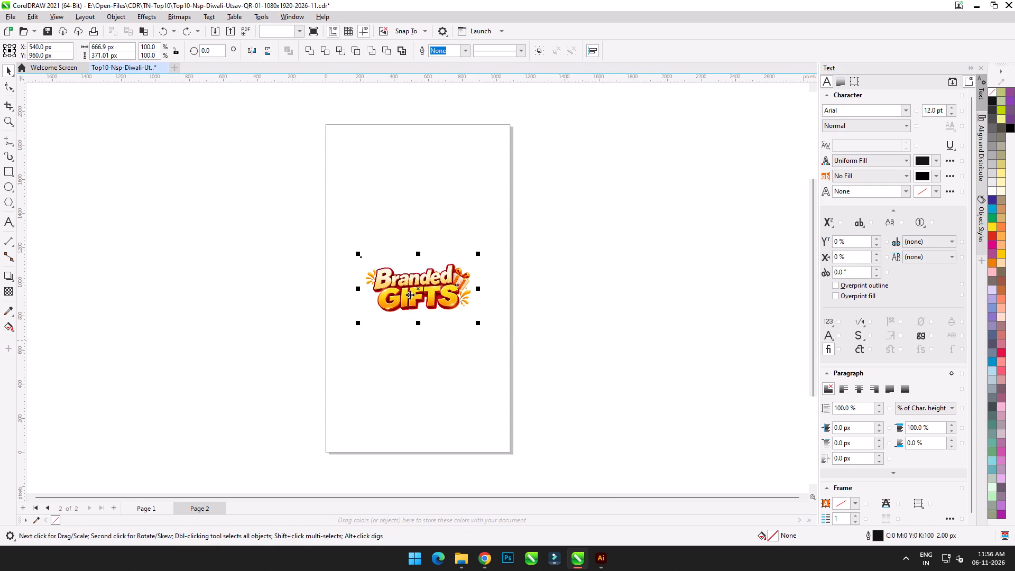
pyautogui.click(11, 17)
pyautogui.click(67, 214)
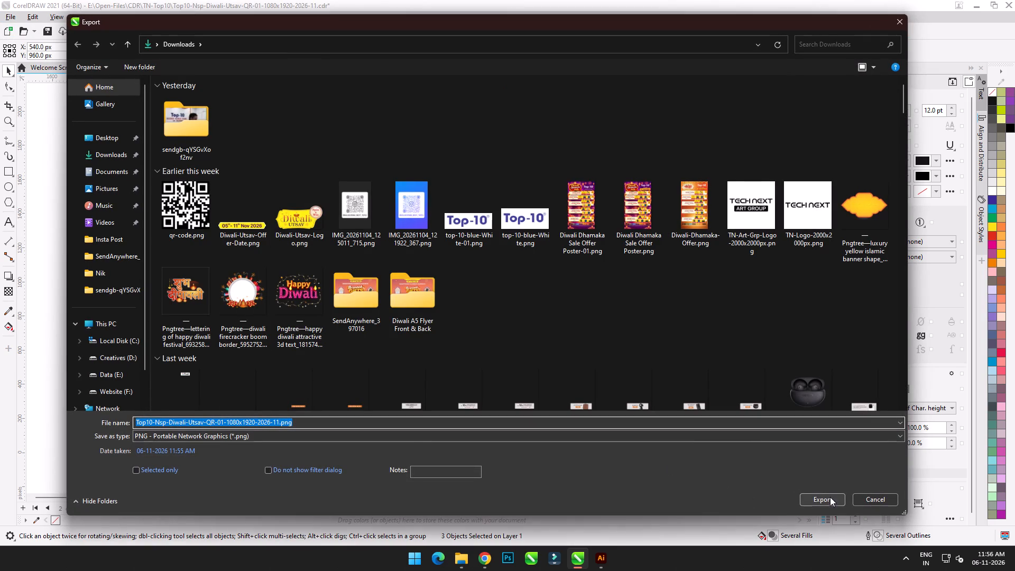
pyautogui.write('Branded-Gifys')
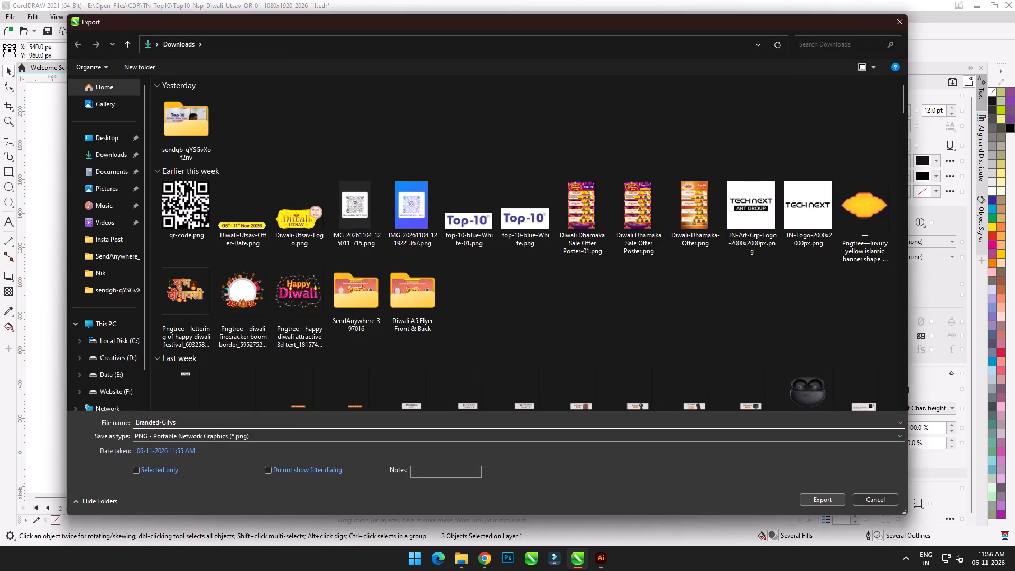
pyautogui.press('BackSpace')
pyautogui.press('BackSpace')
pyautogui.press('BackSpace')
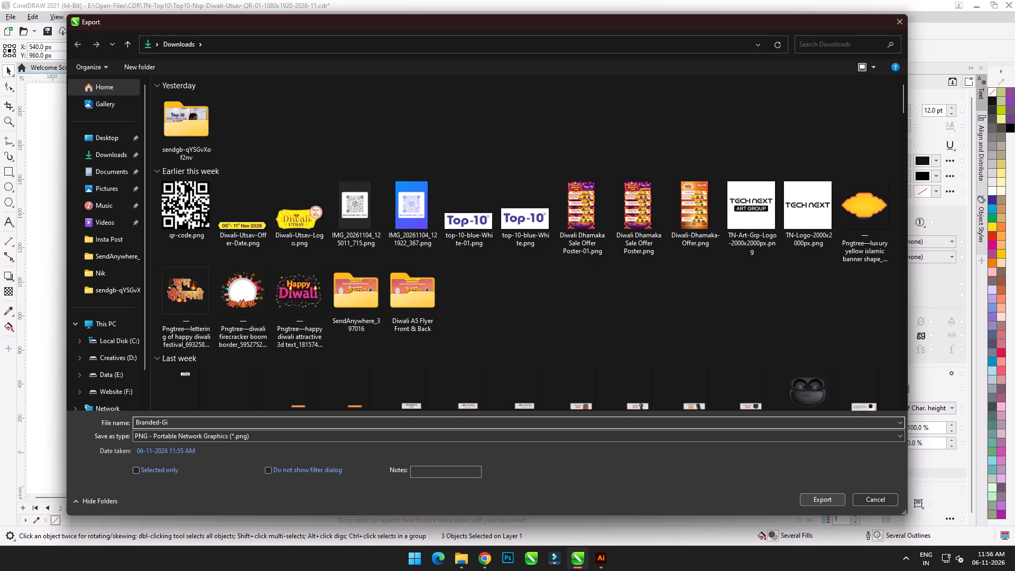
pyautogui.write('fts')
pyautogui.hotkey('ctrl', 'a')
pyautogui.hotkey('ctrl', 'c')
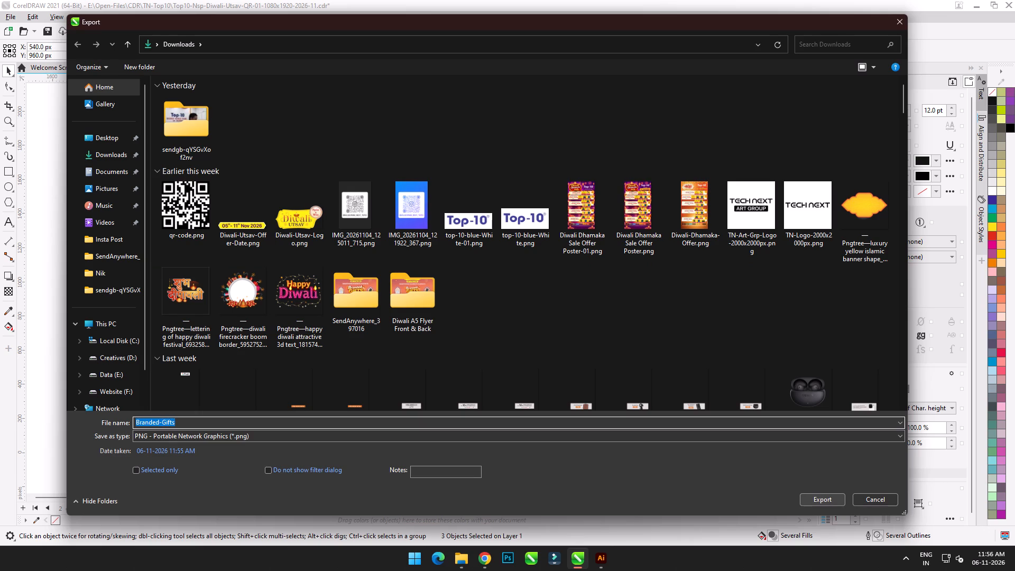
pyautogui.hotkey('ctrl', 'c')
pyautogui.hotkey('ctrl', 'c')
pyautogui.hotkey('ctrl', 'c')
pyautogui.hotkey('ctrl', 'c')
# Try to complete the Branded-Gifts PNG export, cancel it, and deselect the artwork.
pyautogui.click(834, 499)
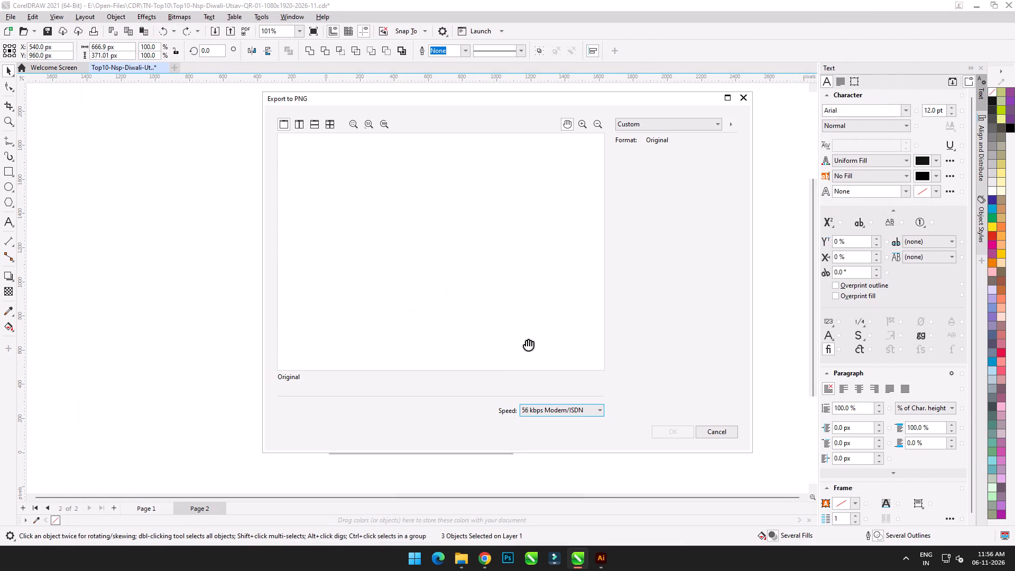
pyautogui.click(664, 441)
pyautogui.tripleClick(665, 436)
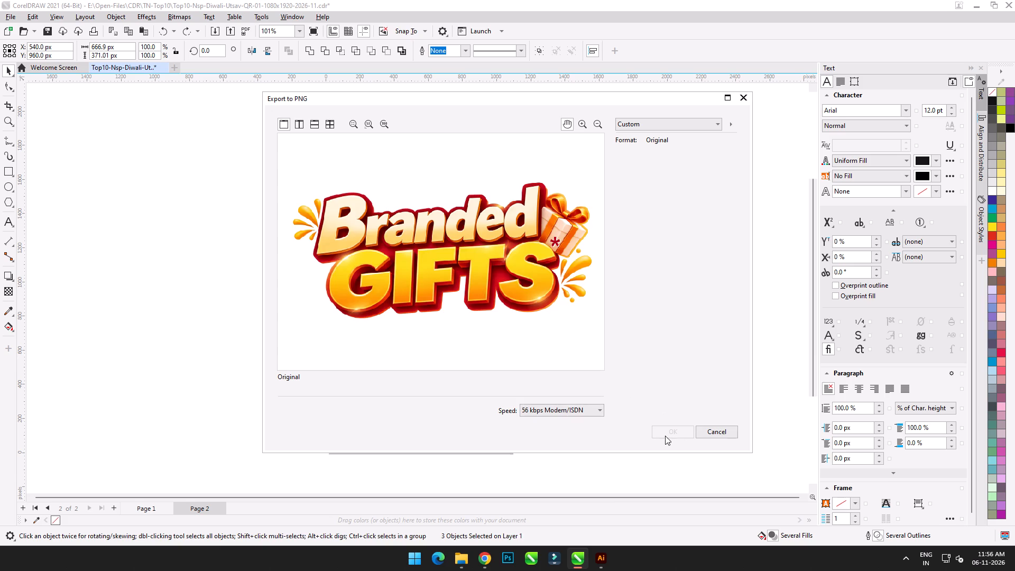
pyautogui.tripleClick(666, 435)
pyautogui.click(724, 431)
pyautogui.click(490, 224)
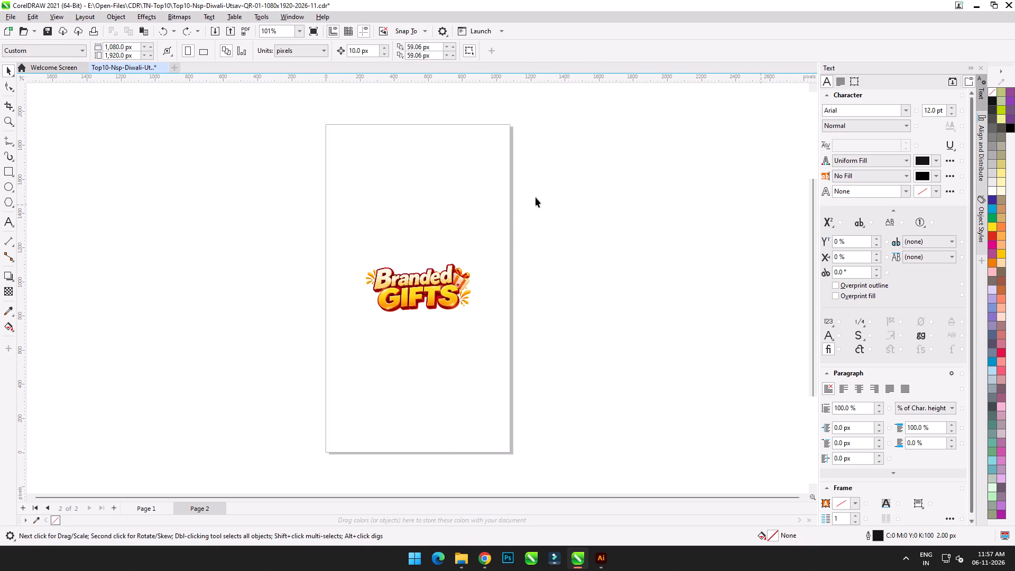
# Draw a 1,080 by 1,920 px rectangle covering the whole of Page 2, with no fill and no outline.
pyautogui.click(11, 167)
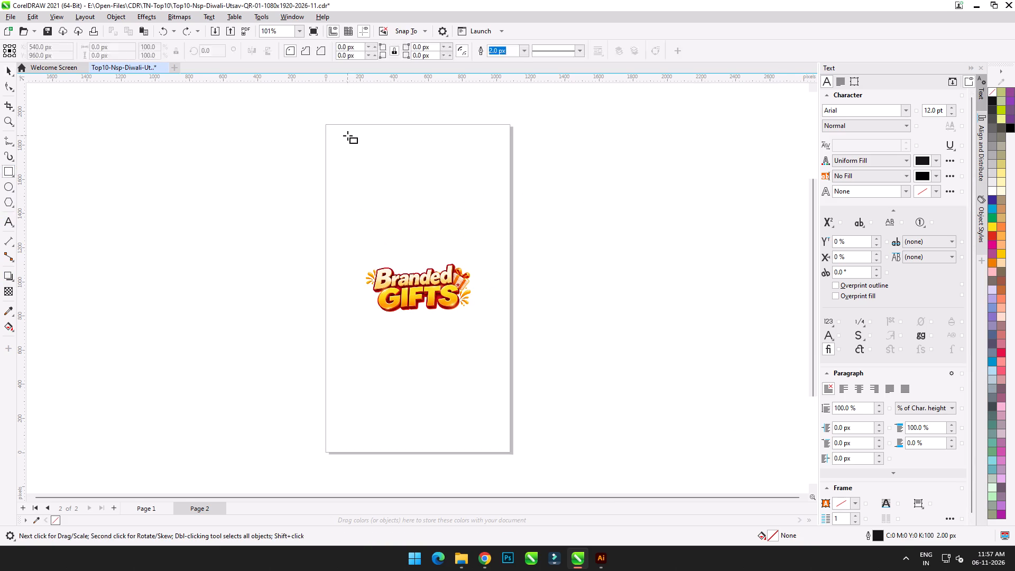
pyautogui.moveTo(327, 124); pyautogui.dragTo(510, 335)
pyautogui.moveTo(419, 338); pyautogui.dragTo(414, 452)
pyautogui.click(990, 191)
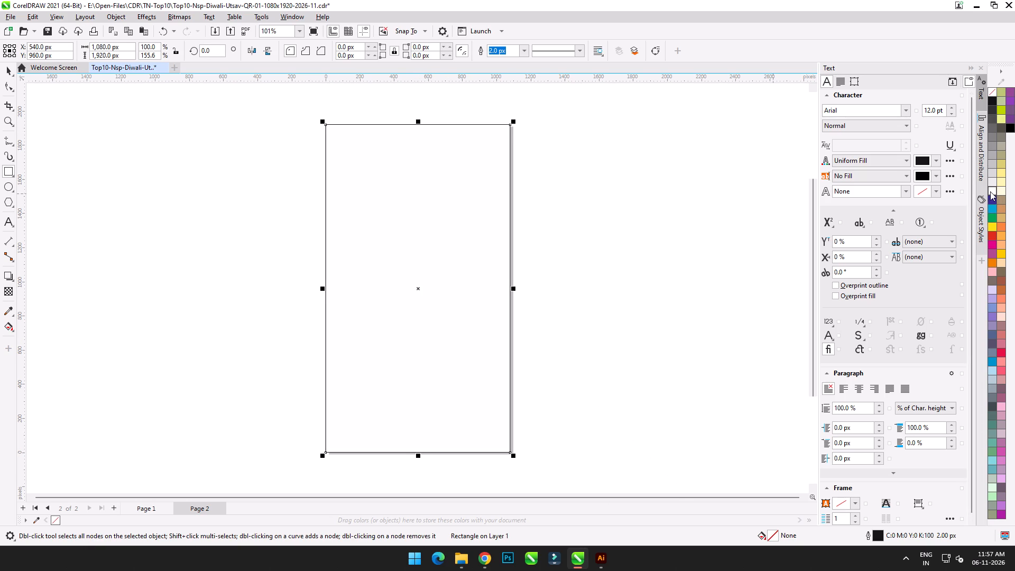
pyautogui.click(993, 90)
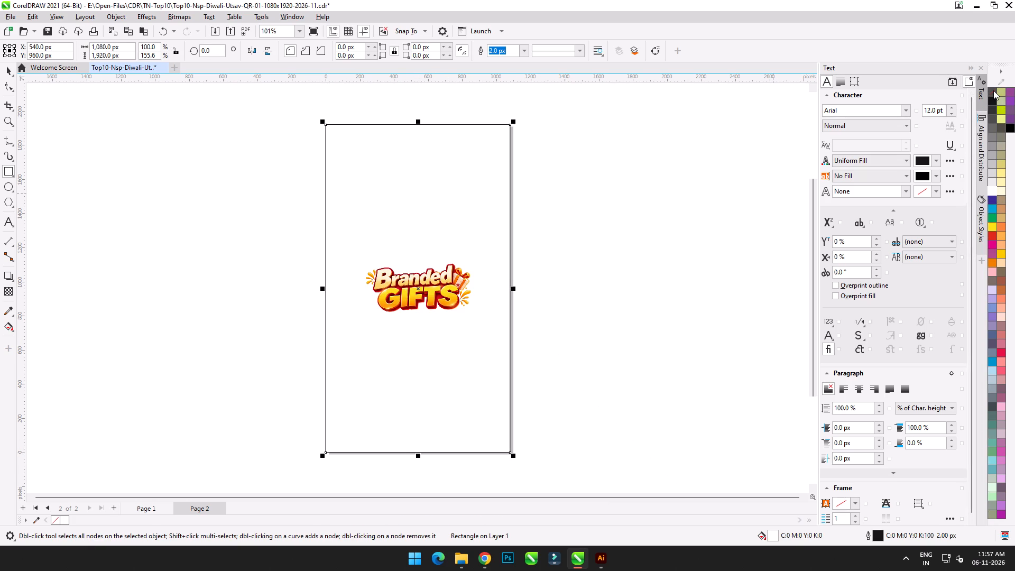
pyautogui.rightClick(993, 90)
pyautogui.click(999, 99)
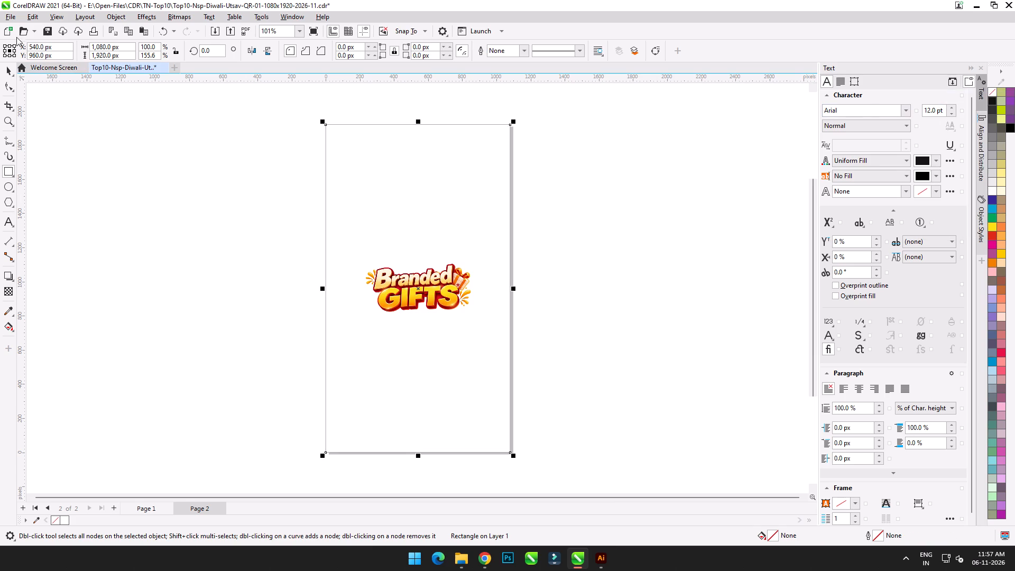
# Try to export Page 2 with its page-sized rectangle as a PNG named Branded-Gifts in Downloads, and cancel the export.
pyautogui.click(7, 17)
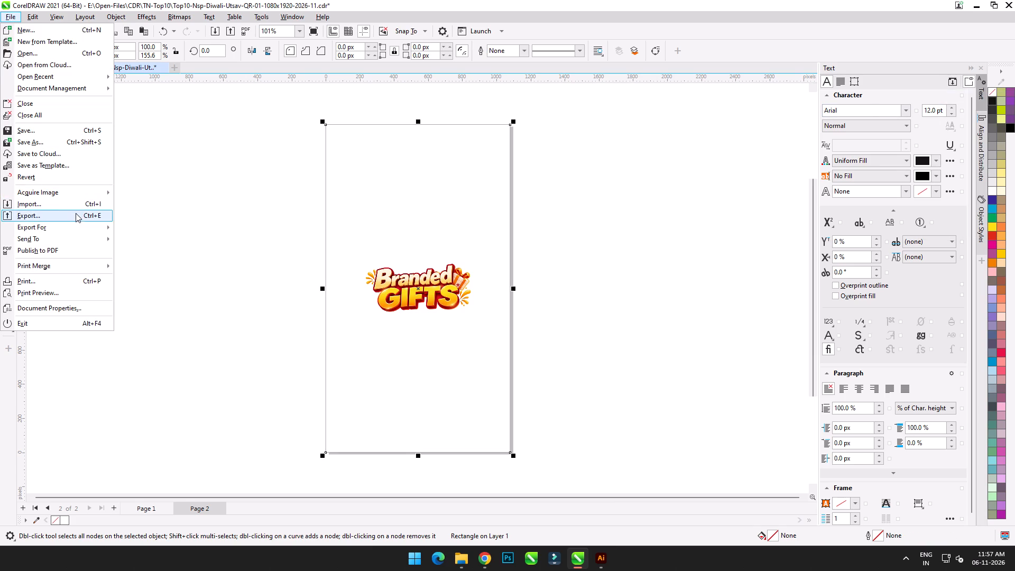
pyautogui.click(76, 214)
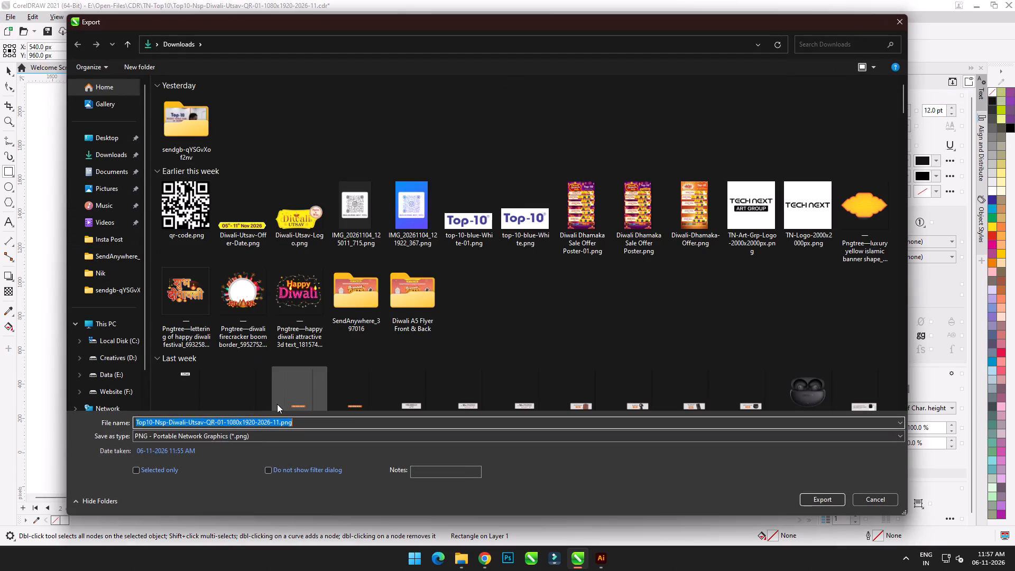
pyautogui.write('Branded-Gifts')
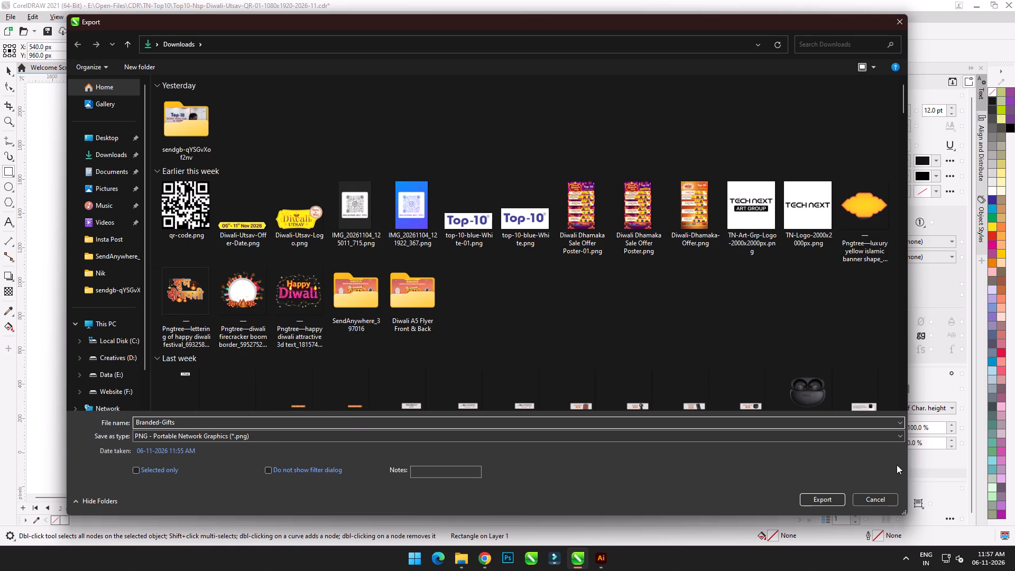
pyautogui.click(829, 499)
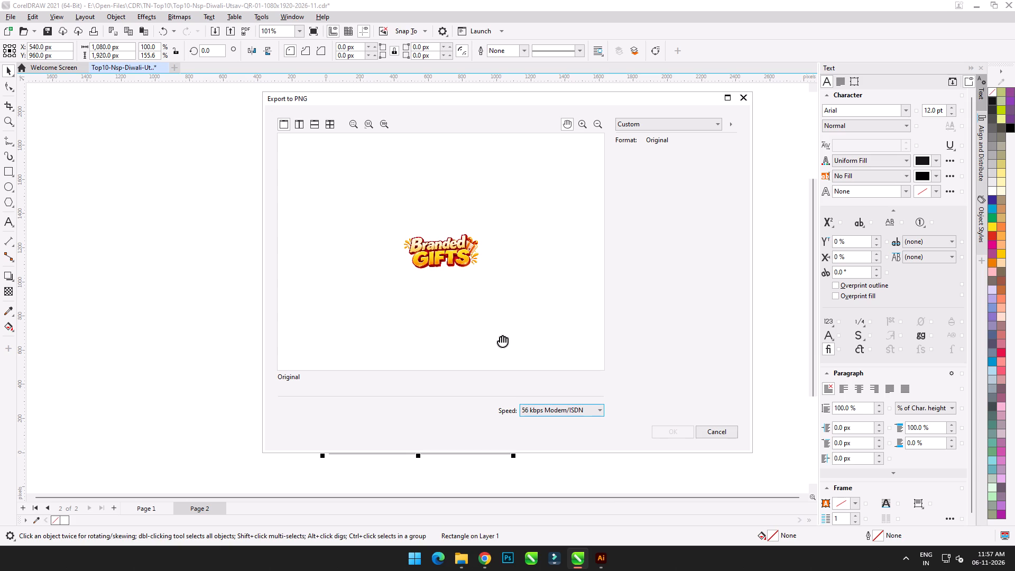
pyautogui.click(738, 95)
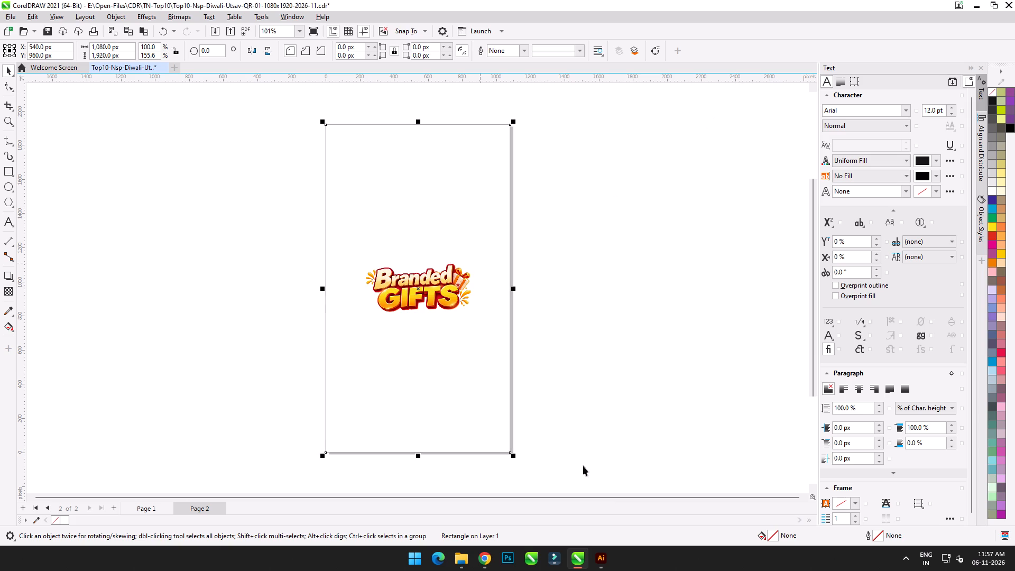
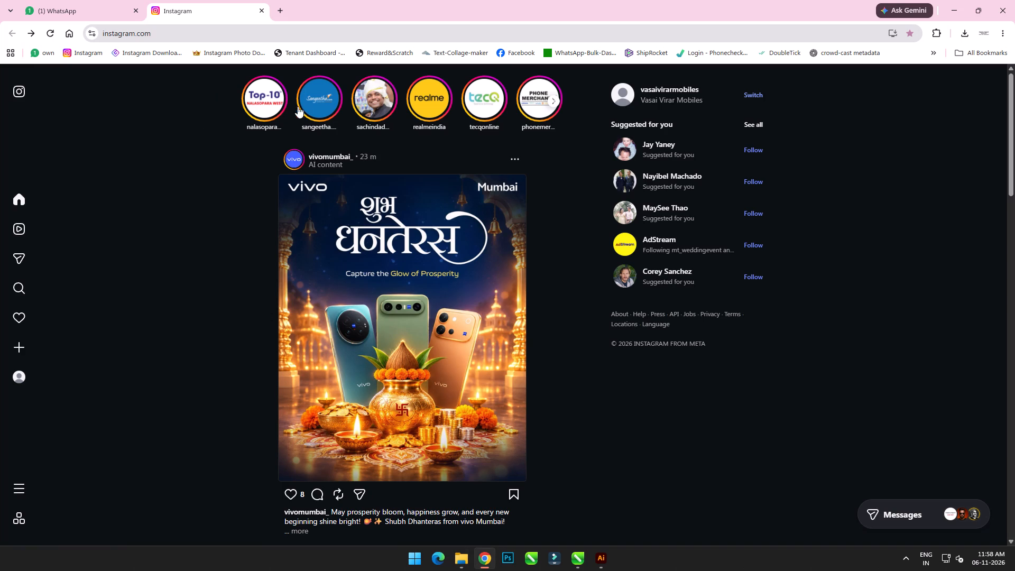
# View the sangeetha.mobiles stories on Instagram in Chrome, advancing into the following account's story, and close the story viewer.
pyautogui.click(310, 98)
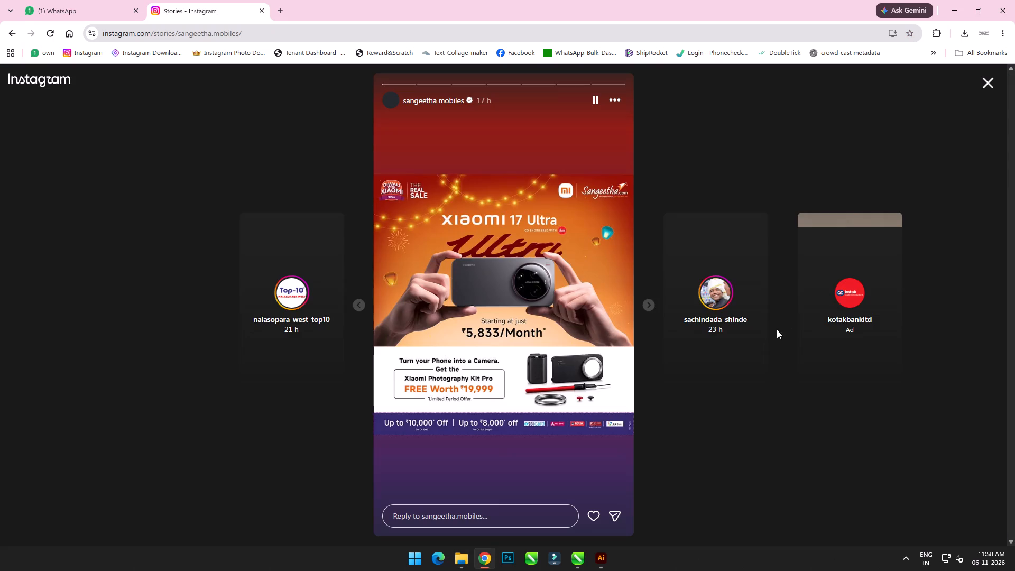
pyautogui.click(646, 299)
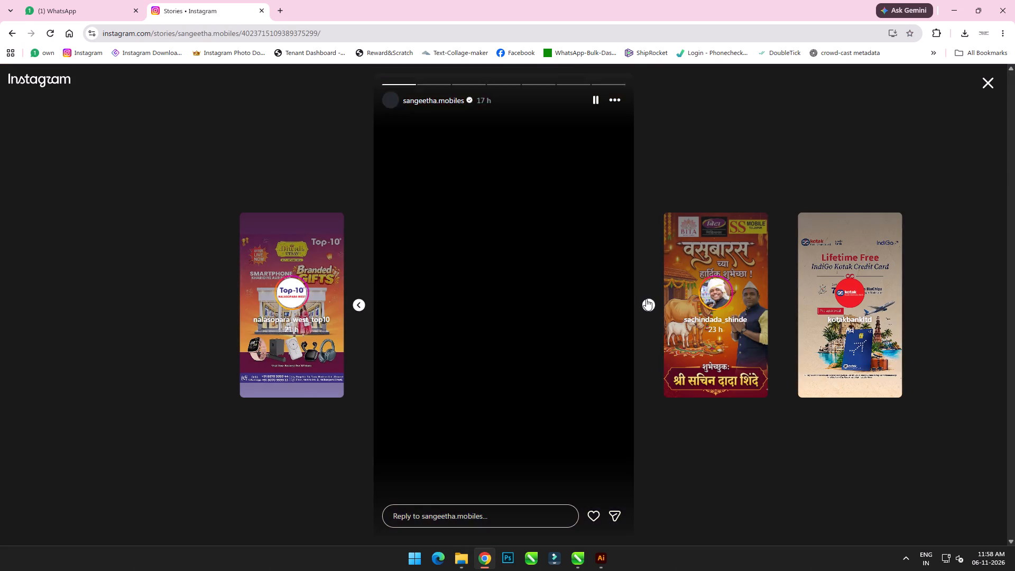
pyautogui.click(646, 299)
pyautogui.click(646, 299)
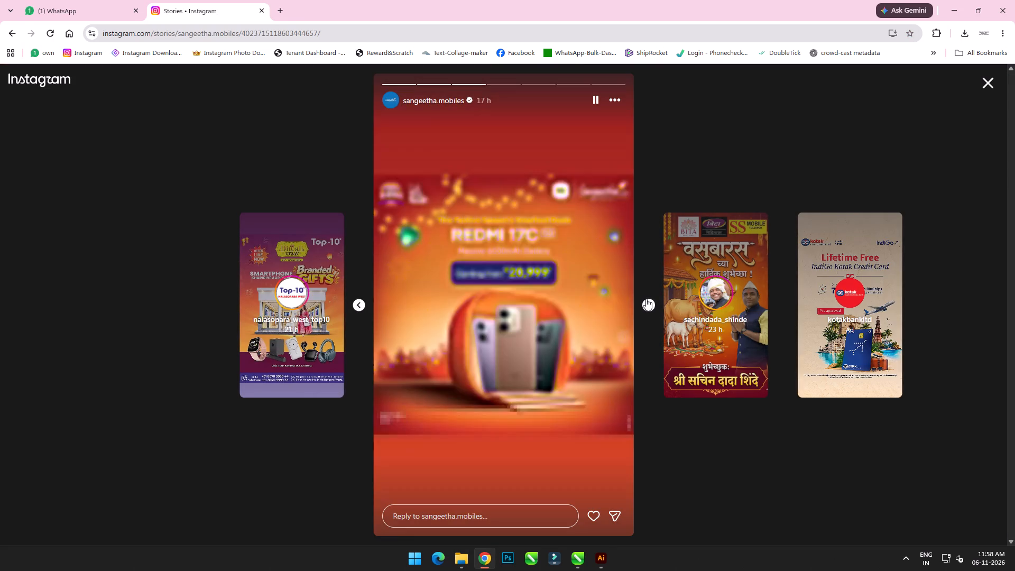
pyautogui.click(646, 299)
pyautogui.click(646, 299)
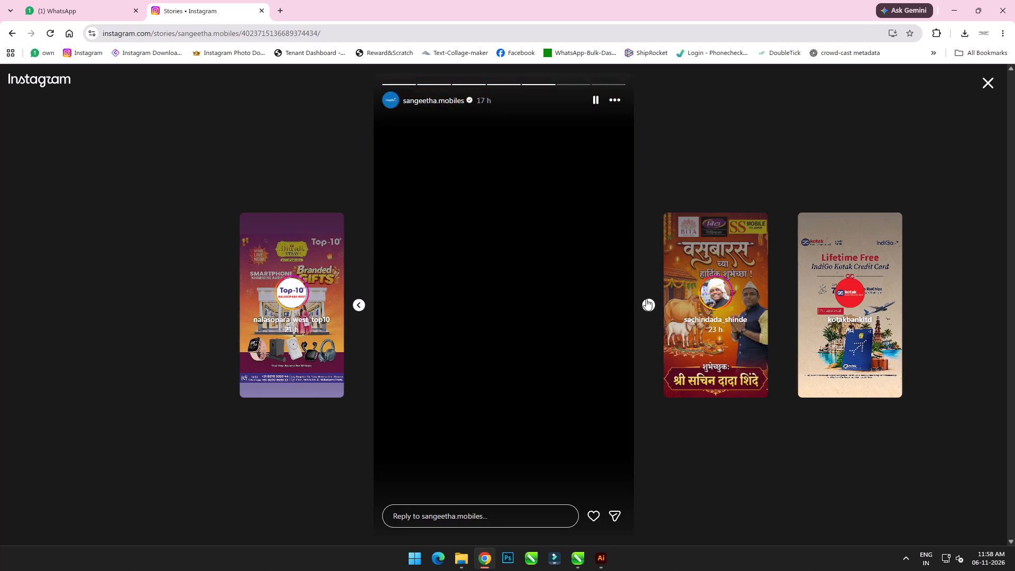
pyautogui.click(646, 299)
pyautogui.click(646, 299)
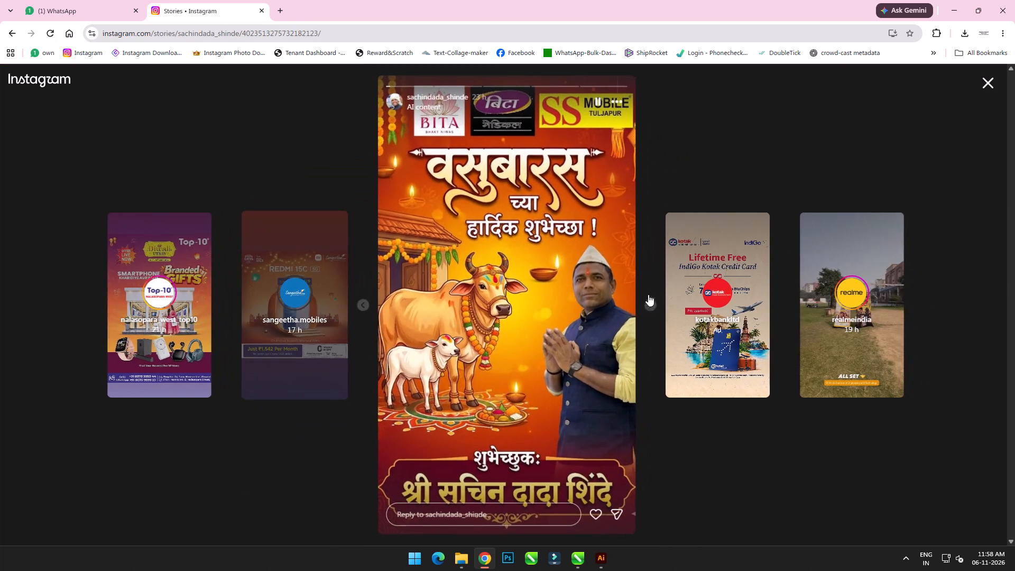
pyautogui.click(994, 75)
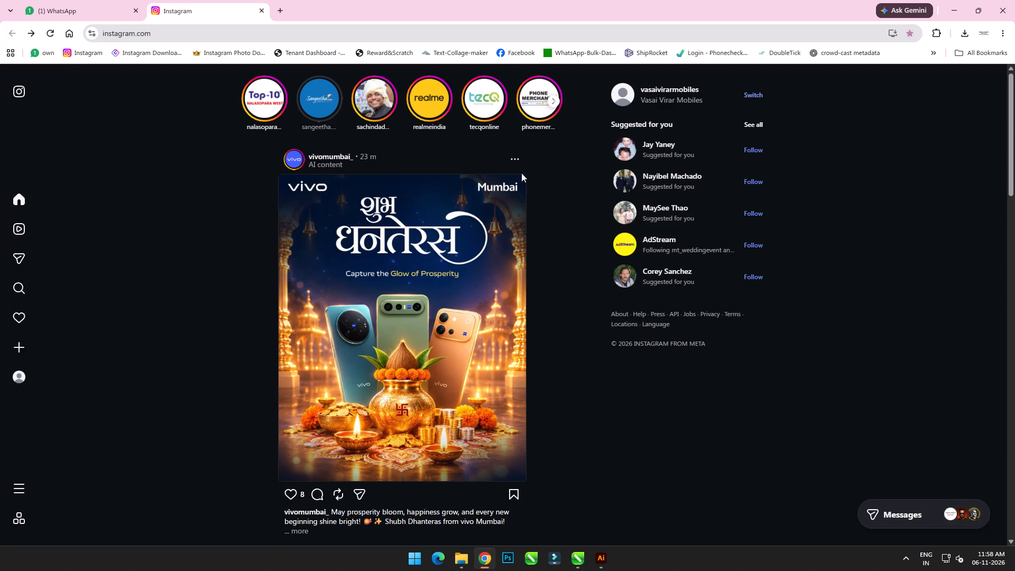
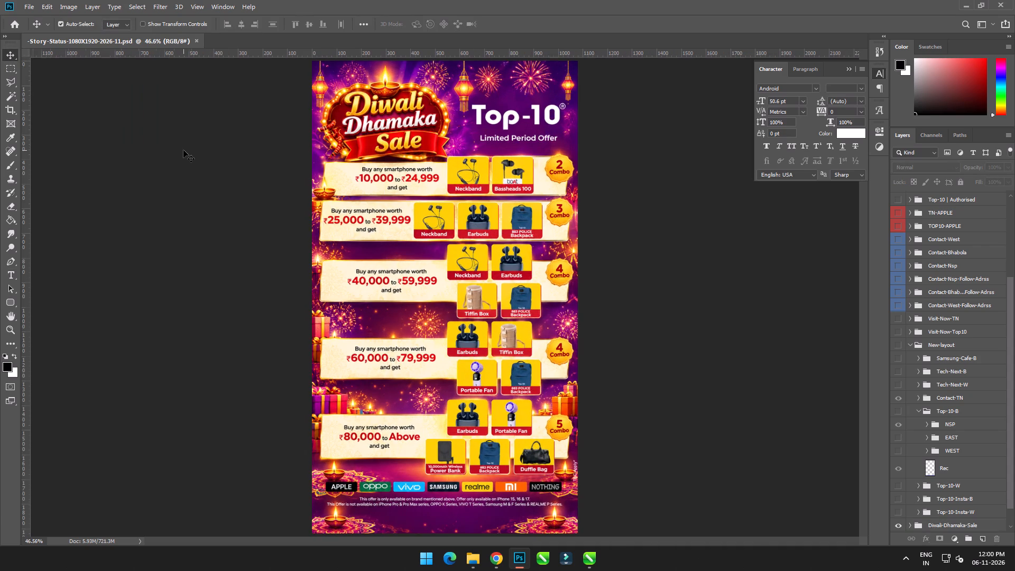
# Hide the Diwali-Dhamaka-Sale group in the story-status document.
pyautogui.scroll(-8, 990, 435)
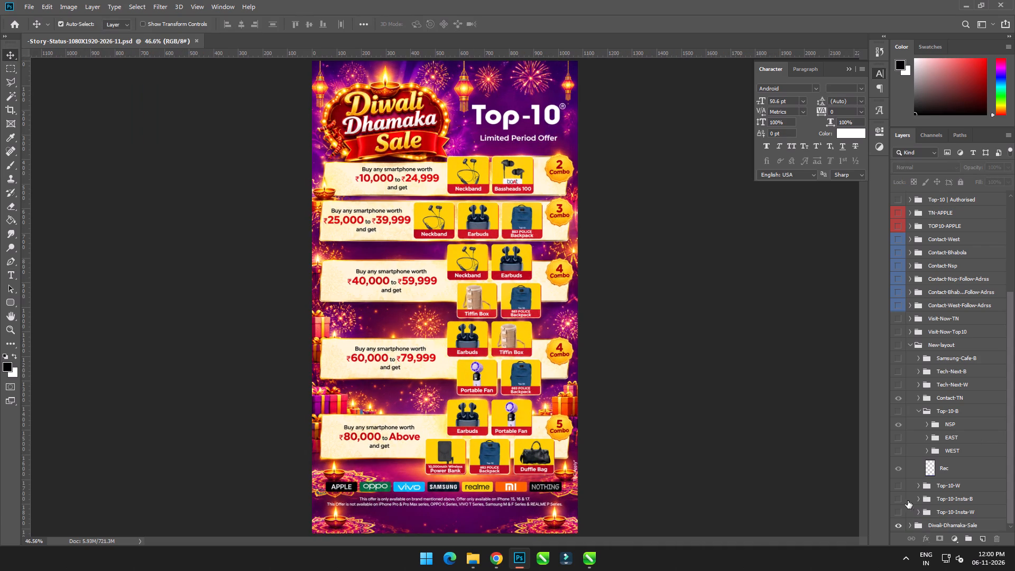
pyautogui.click(898, 501)
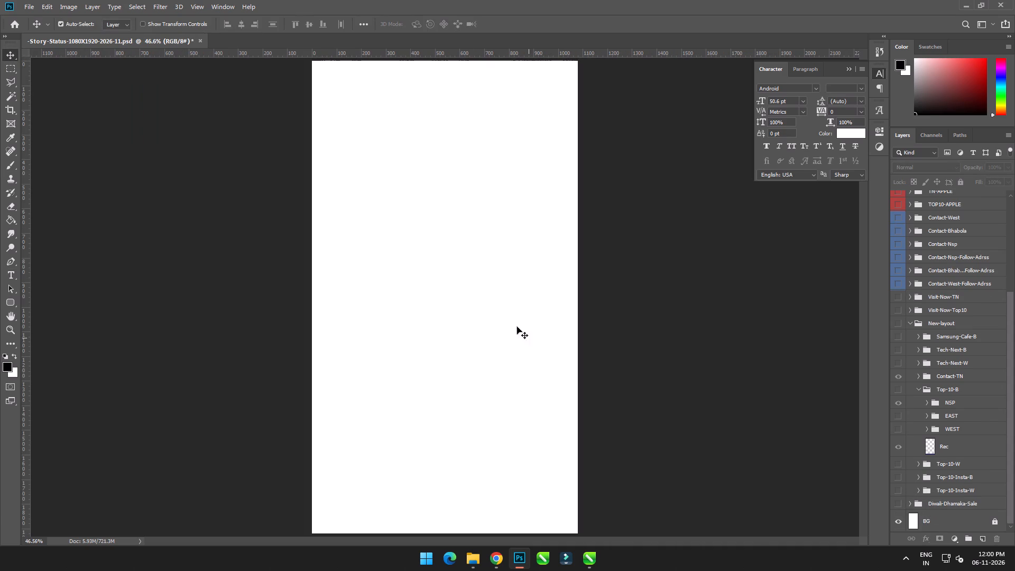
# Open the newest JPEG in Downloads, the blue Dhantrayodashi poster with the Top-10 logo, as a separate document in Photoshop.
pyautogui.click(478, 562)
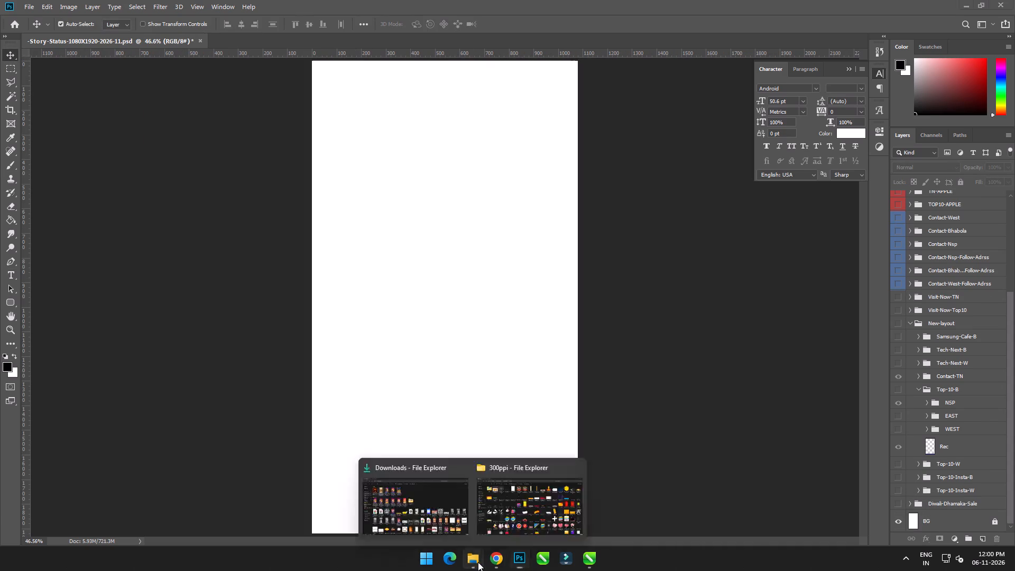
pyautogui.click(446, 495)
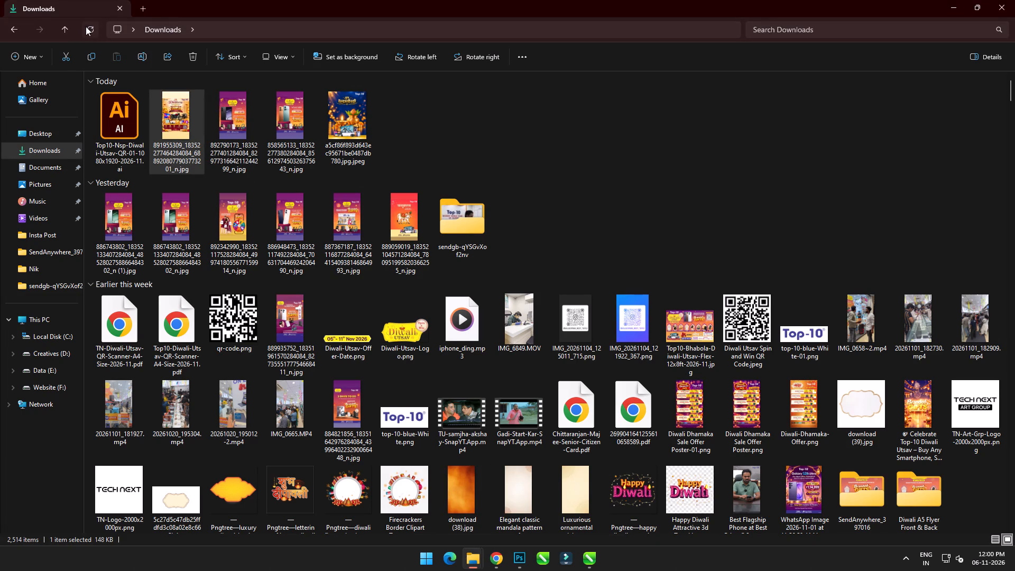
pyautogui.click(86, 26)
pyautogui.click(125, 131)
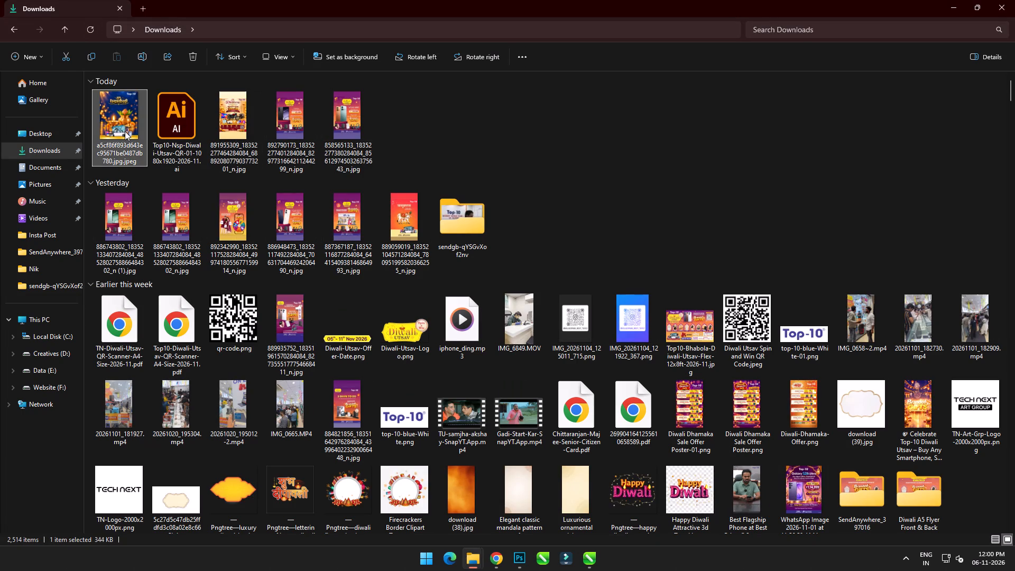
pyautogui.moveTo(118, 120); pyautogui.dragTo(466, 25)
pyautogui.hotkey('alt', 'Tab')
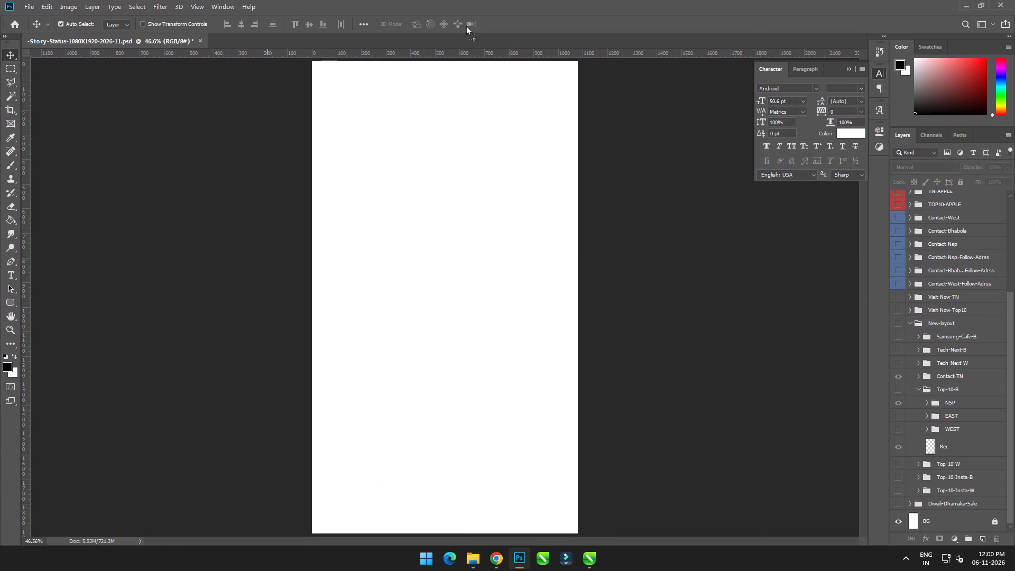
pyautogui.moveTo(466, 25); pyautogui.dragTo(460, 41)
pyautogui.hotkey('alt', 'Tab')
pyautogui.hotkey('alt', 'Tab')
pyautogui.hotkey('alt', 'Tab')
pyautogui.moveTo(117, 106); pyautogui.dragTo(328, 39)
pyautogui.hotkey('alt', 'Tab')
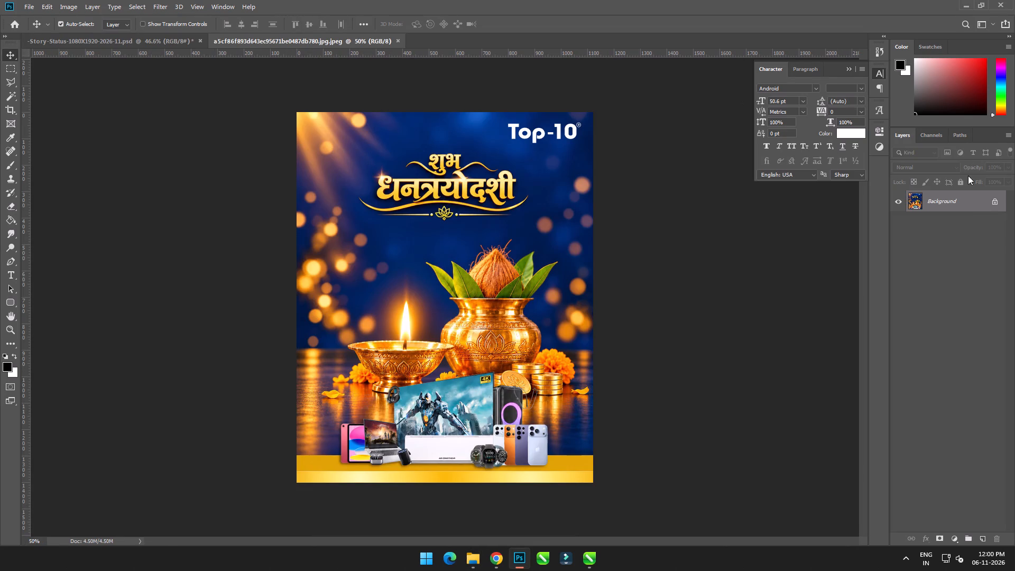
# Unlock the poster's background layer and duplicate it as a working copy.
pyautogui.click(997, 205)
pyautogui.keyDown('alt'); pyautogui.scroll(4, 579, 121); pyautogui.keyUp('alt')
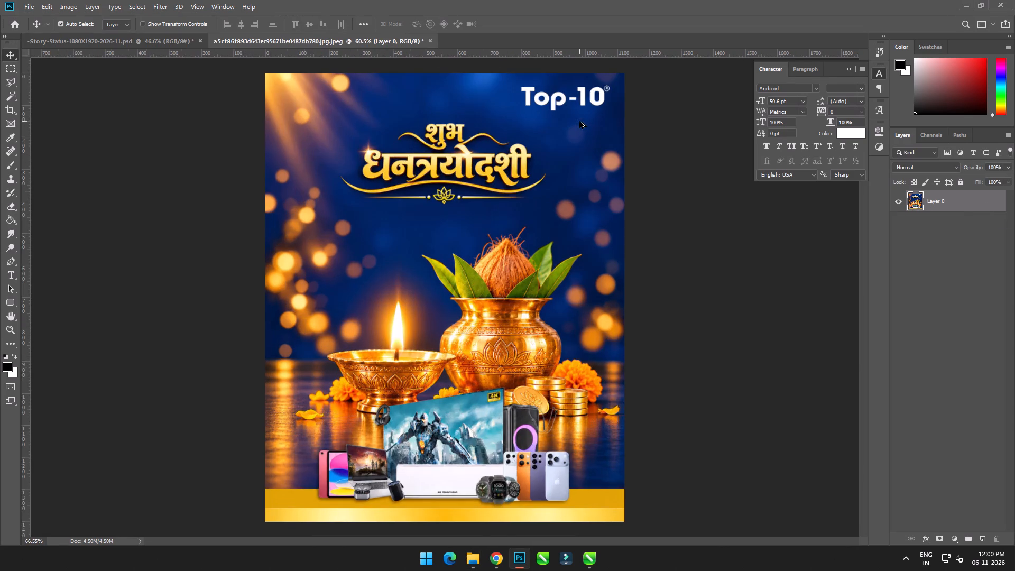
pyautogui.keyDown('alt'); pyautogui.scroll(11, 579, 121); pyautogui.keyUp('alt')
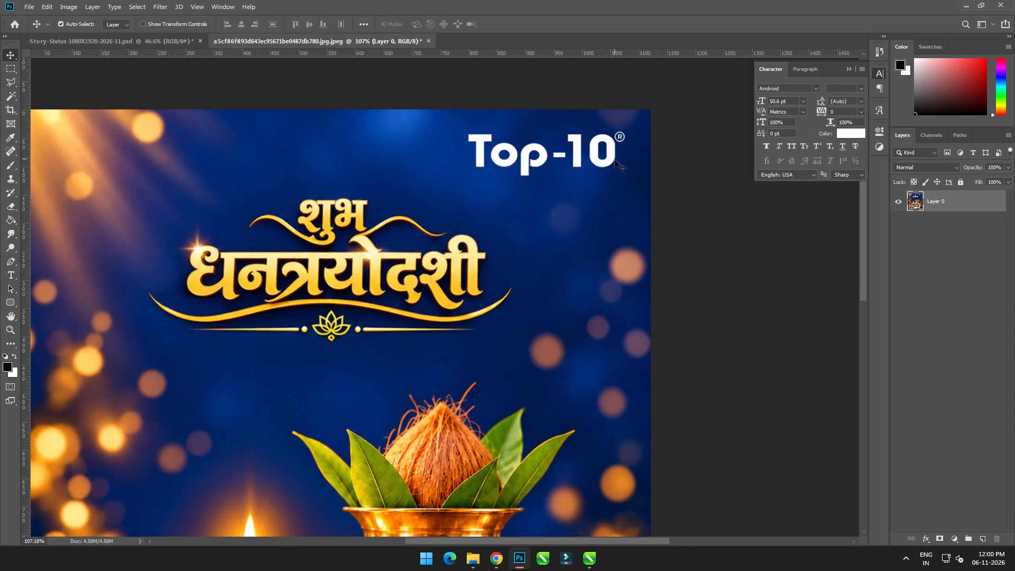
pyautogui.hotkey('ctrl', 'j')
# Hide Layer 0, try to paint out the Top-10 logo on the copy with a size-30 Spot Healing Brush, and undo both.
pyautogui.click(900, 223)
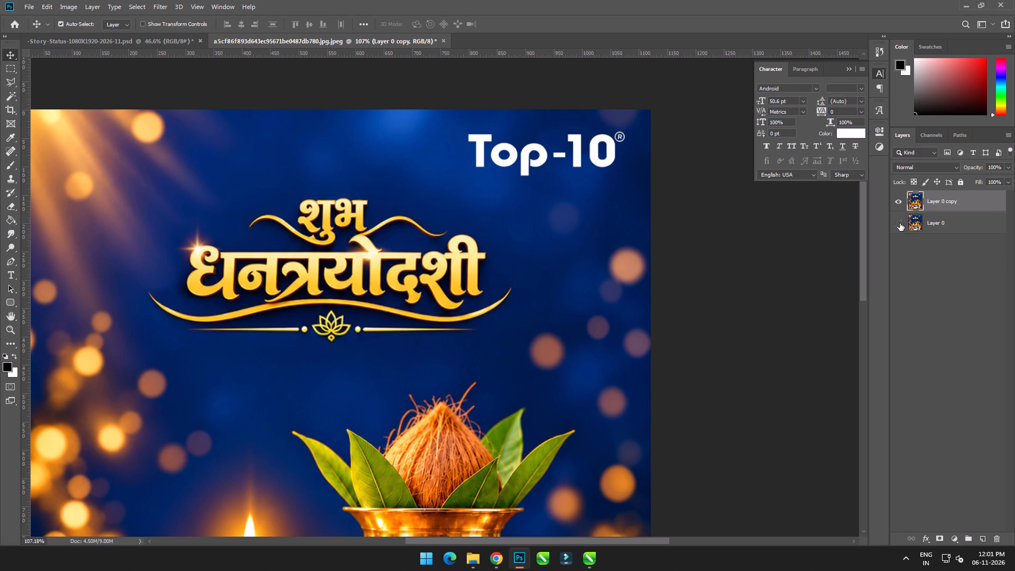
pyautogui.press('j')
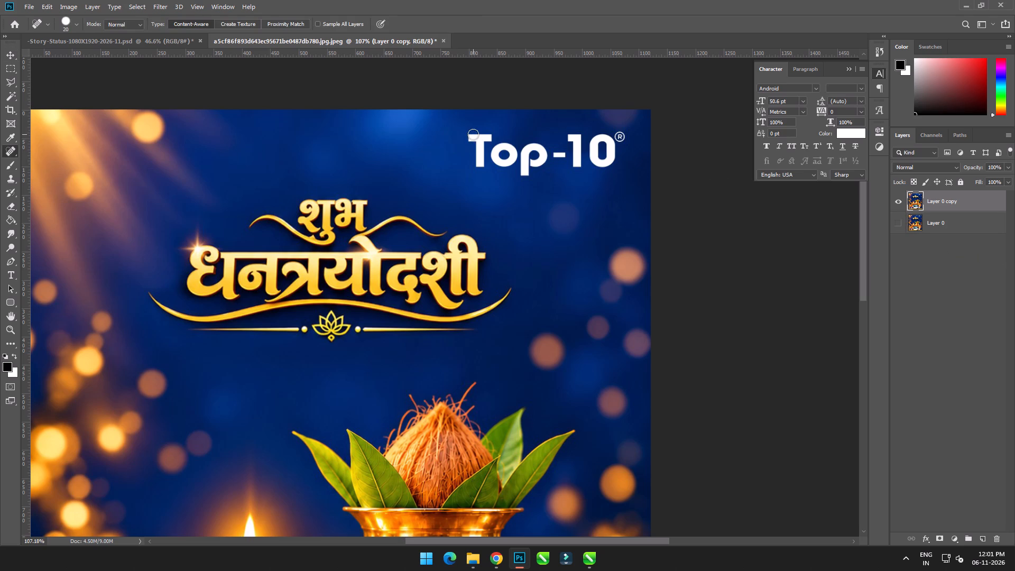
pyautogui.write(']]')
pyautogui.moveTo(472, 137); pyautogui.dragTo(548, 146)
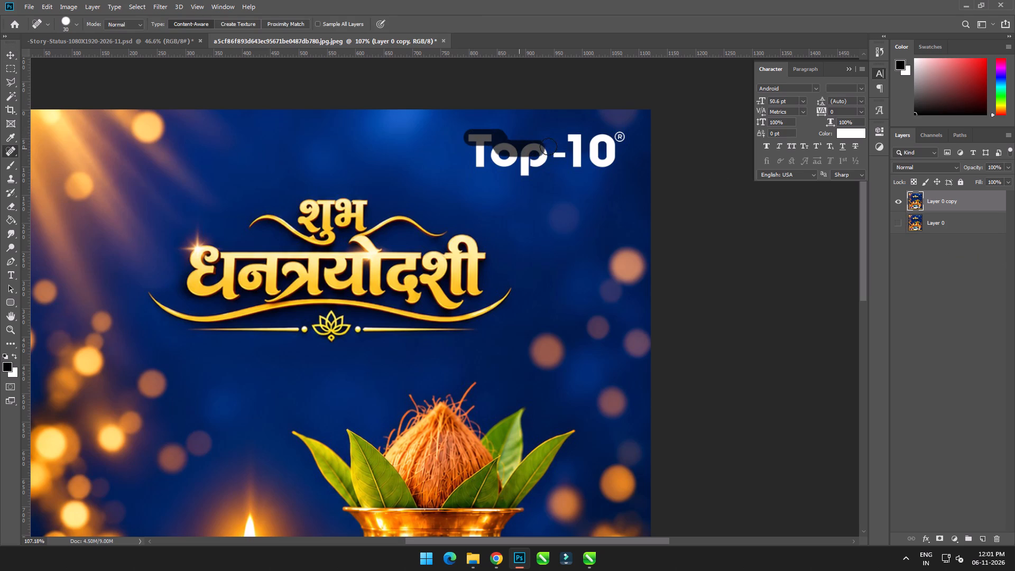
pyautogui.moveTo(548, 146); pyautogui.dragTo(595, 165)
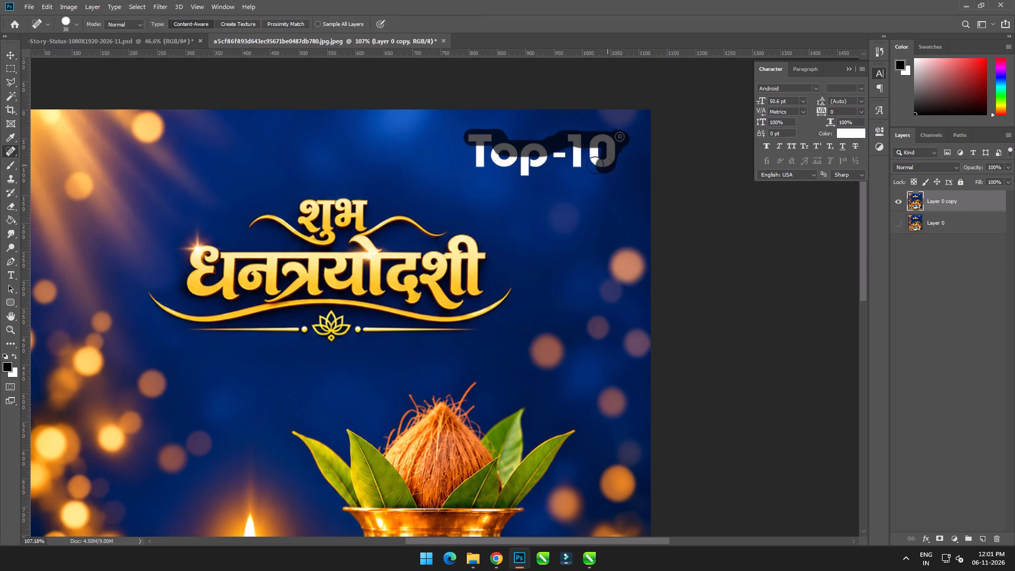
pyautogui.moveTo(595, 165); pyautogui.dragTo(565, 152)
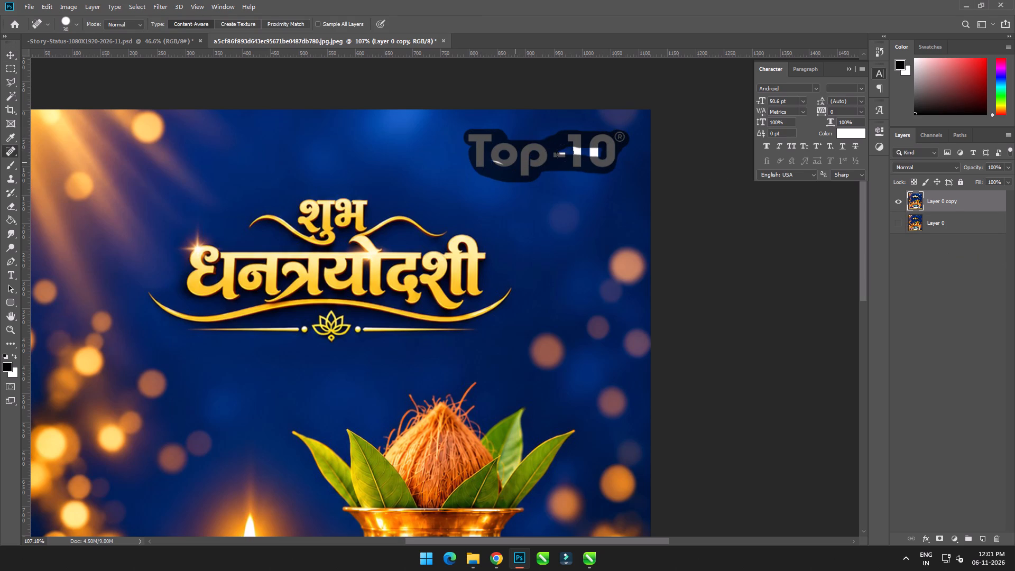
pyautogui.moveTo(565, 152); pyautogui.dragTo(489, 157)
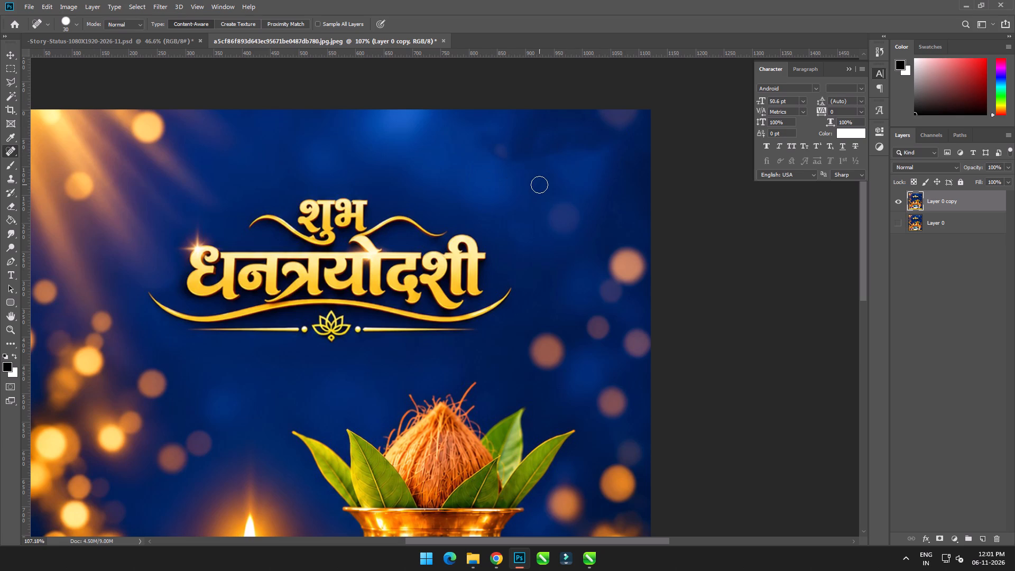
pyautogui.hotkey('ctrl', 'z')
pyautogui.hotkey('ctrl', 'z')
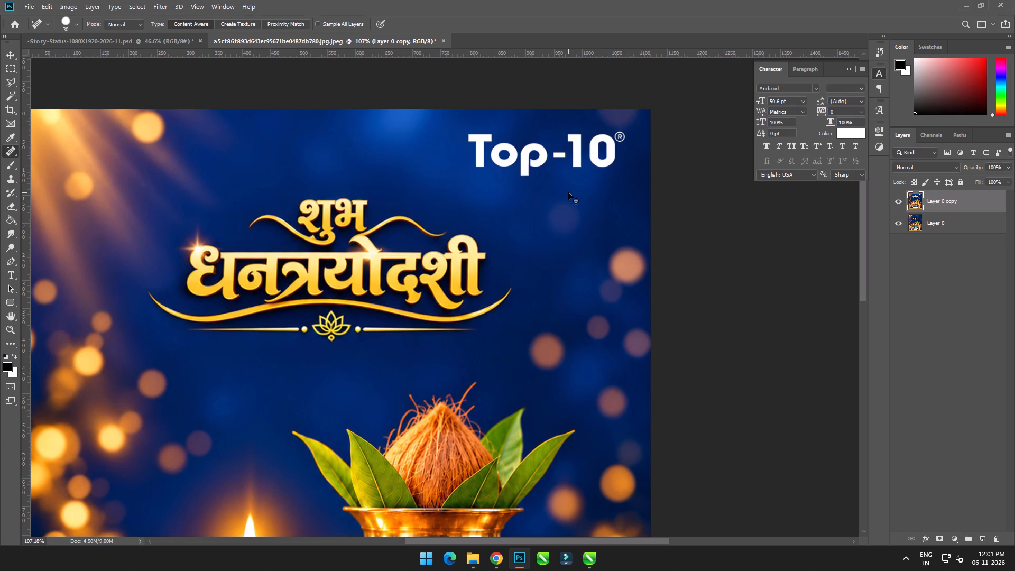
# Select an area of about 283 by 86 px around the Top-10 logo, remove it with Content-Aware Fill on the current layer, and deselect.
pyautogui.press('m')
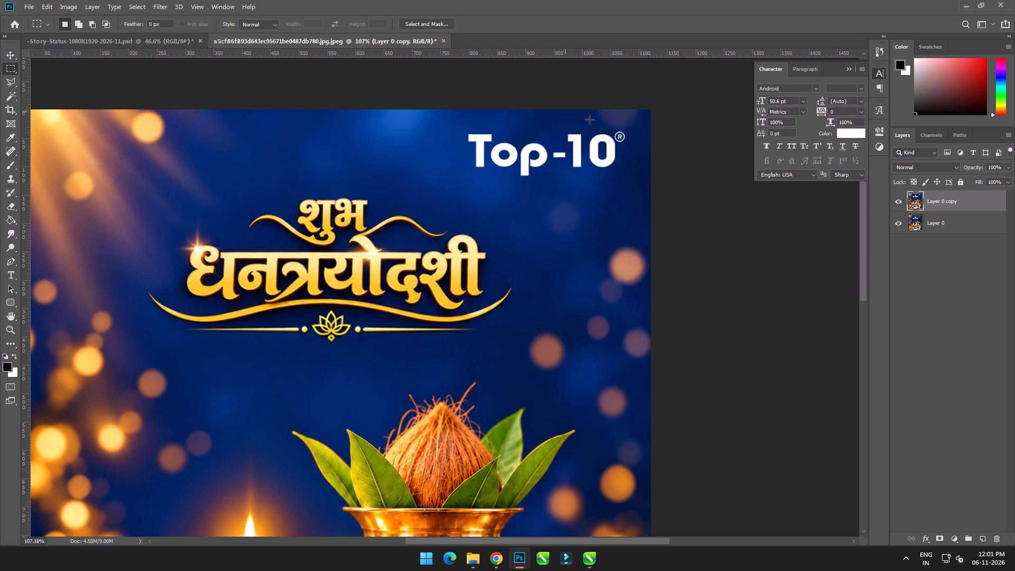
pyautogui.moveTo(627, 131); pyautogui.dragTo(489, 177)
pyautogui.moveTo(627, 130); pyautogui.dragTo(517, 176)
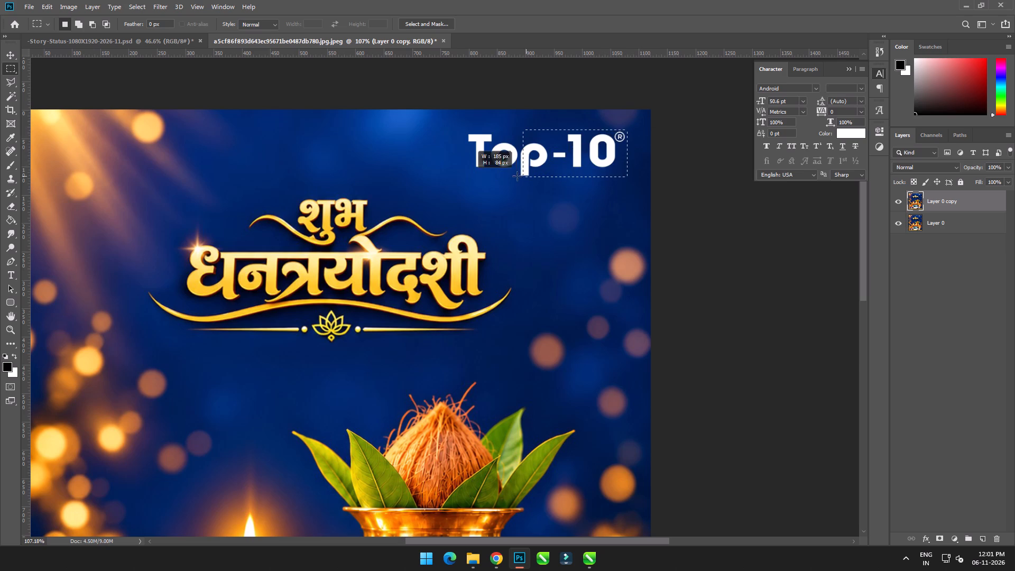
pyautogui.moveTo(517, 176); pyautogui.dragTo(467, 177)
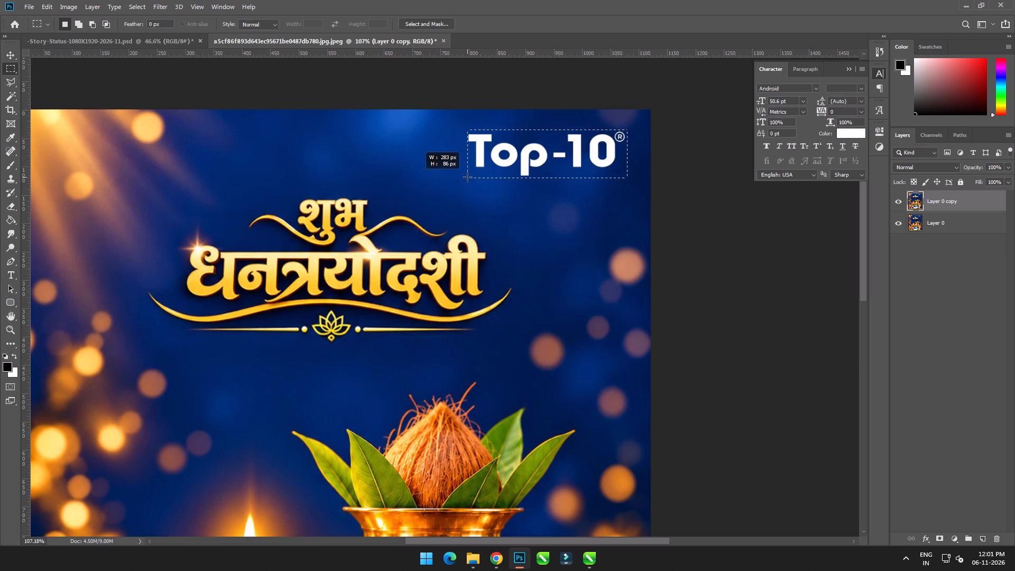
pyautogui.moveTo(467, 177); pyautogui.dragTo(466, 177)
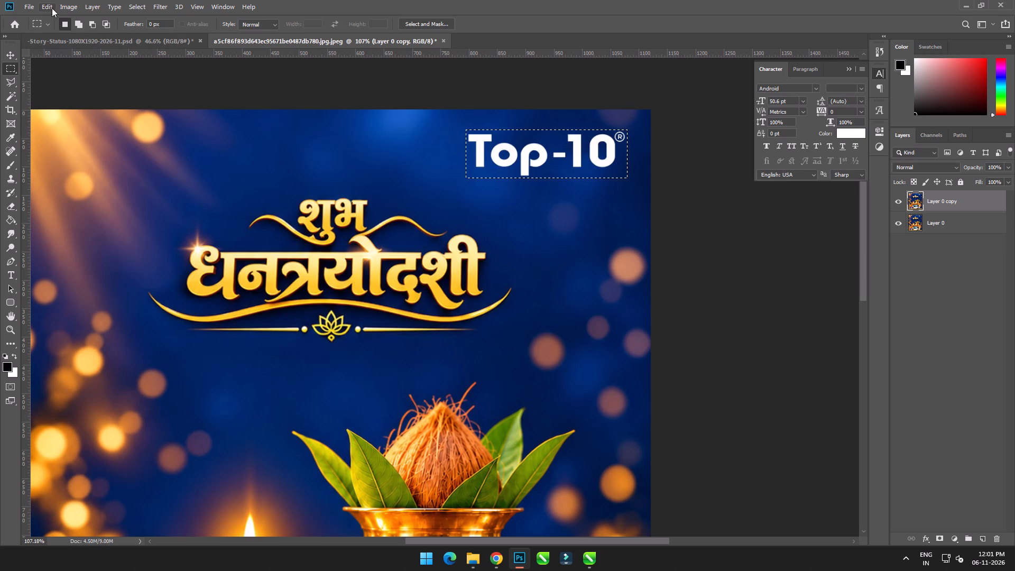
pyautogui.click(50, 7)
pyautogui.click(65, 190)
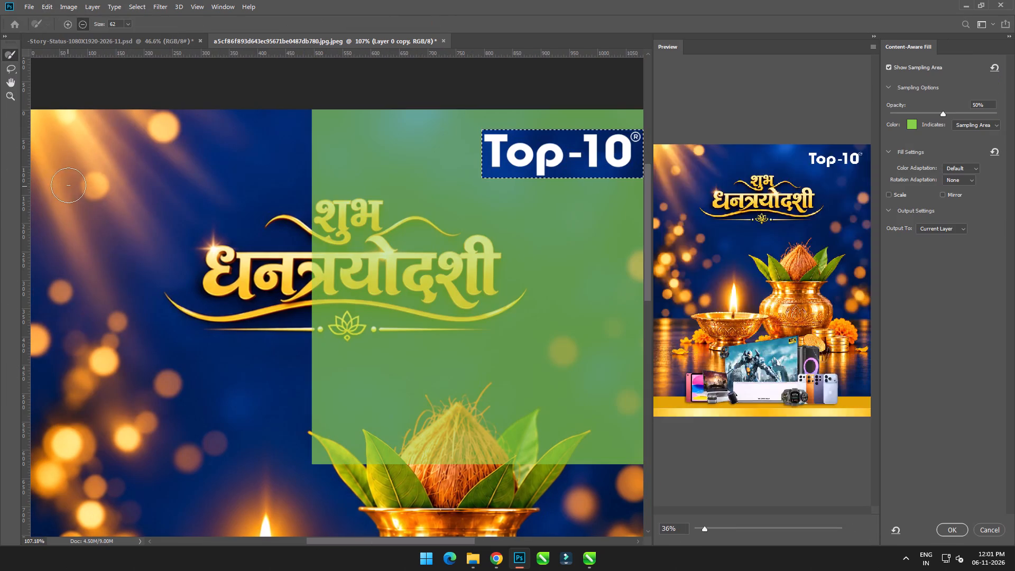
pyautogui.click(958, 529)
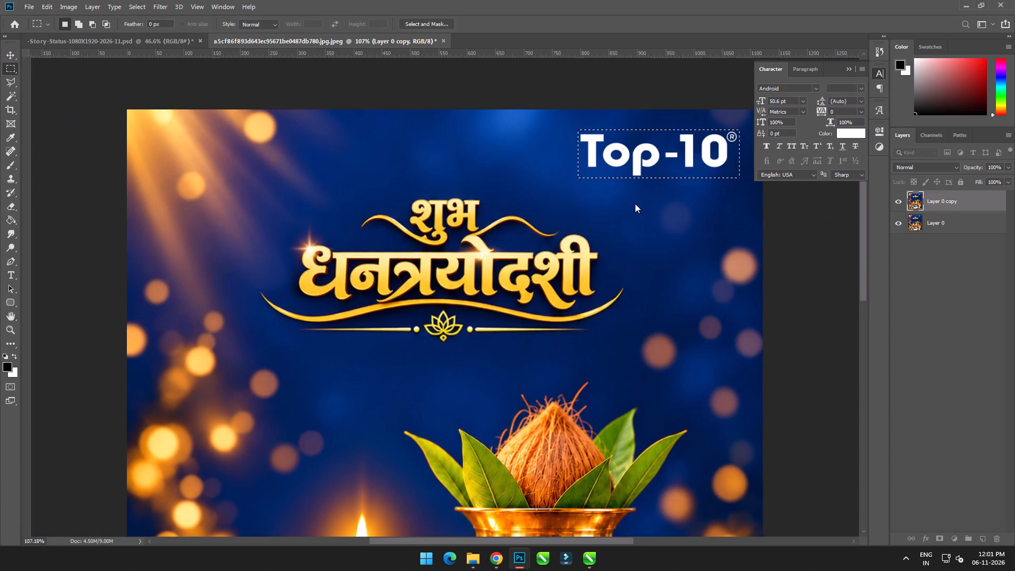
pyautogui.click(521, 155)
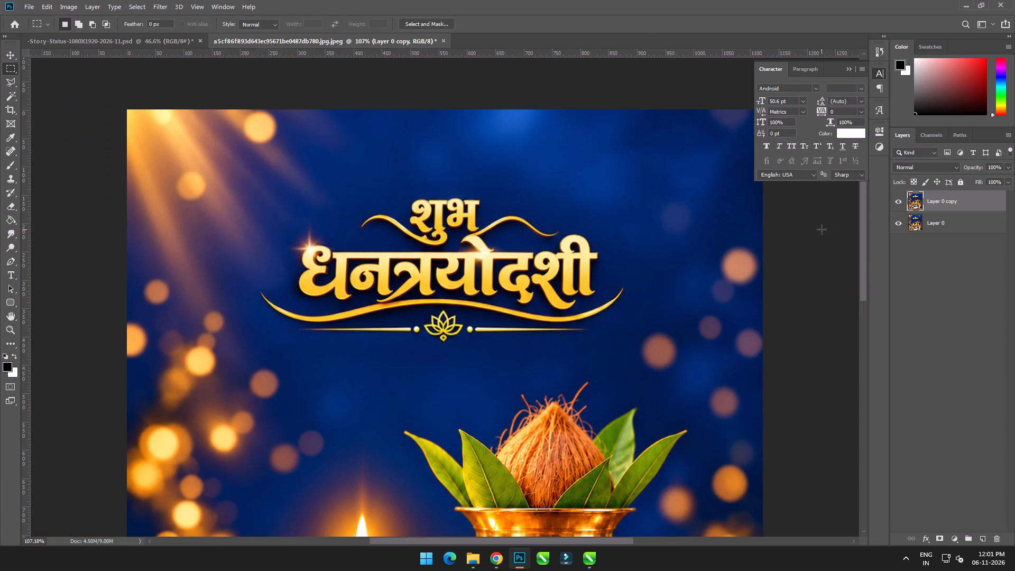
# Add the white text "Tech Next" in the Android font at 50.6 pt above the poster's Hindi title.
pyautogui.press('t')
pyautogui.click(537, 164)
pyautogui.write('Tech Next')
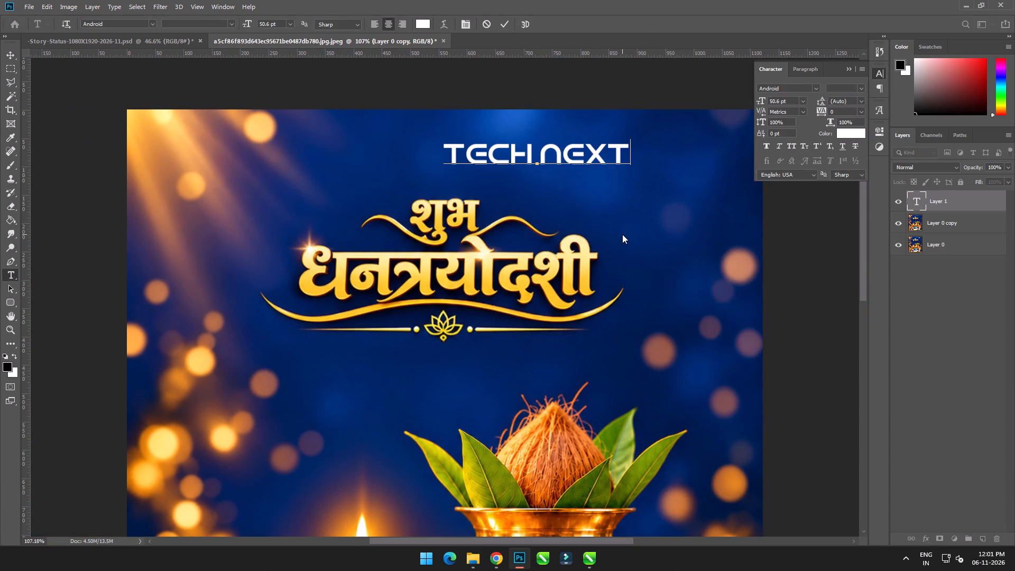
pyautogui.click(504, 19)
# Move the Tech Next text to the poster's upper-right corner, at about X 910 px and Y 72 px.
pyautogui.keyDown('alt'); pyautogui.scroll(-3, 267, 165); pyautogui.keyUp('alt')
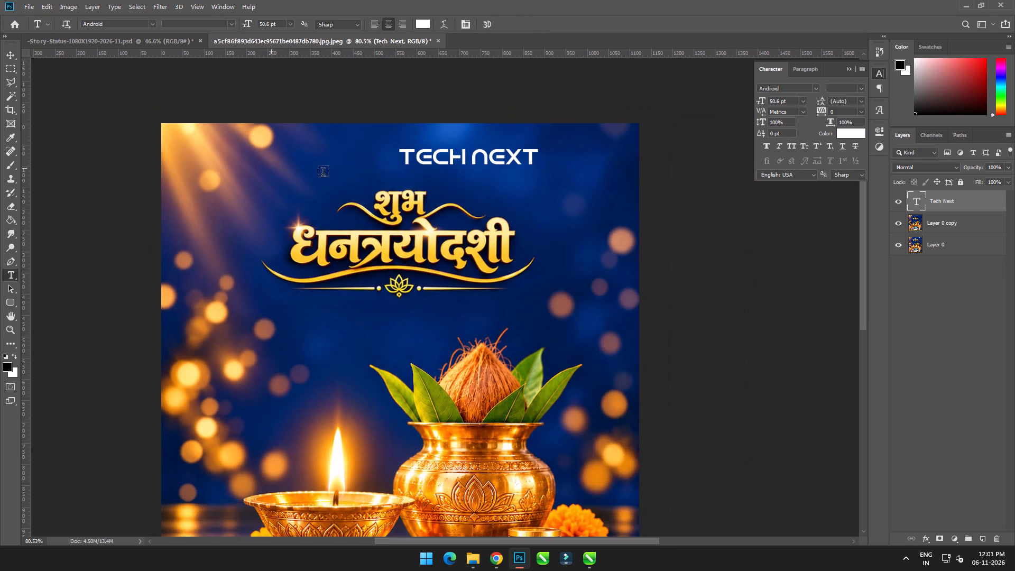
pyautogui.keyDown('alt'); pyautogui.scroll(1, 576, 155); pyautogui.keyUp('alt')
pyautogui.hotkey('ctrl', 't')
pyautogui.moveTo(509, 159); pyautogui.dragTo(532, 159)
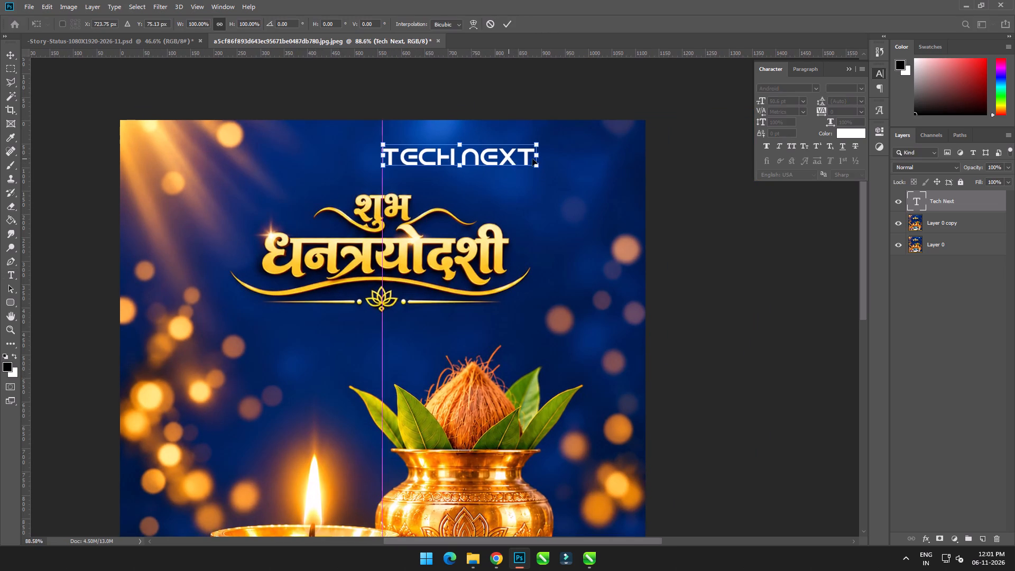
pyautogui.moveTo(532, 159); pyautogui.dragTo(597, 156)
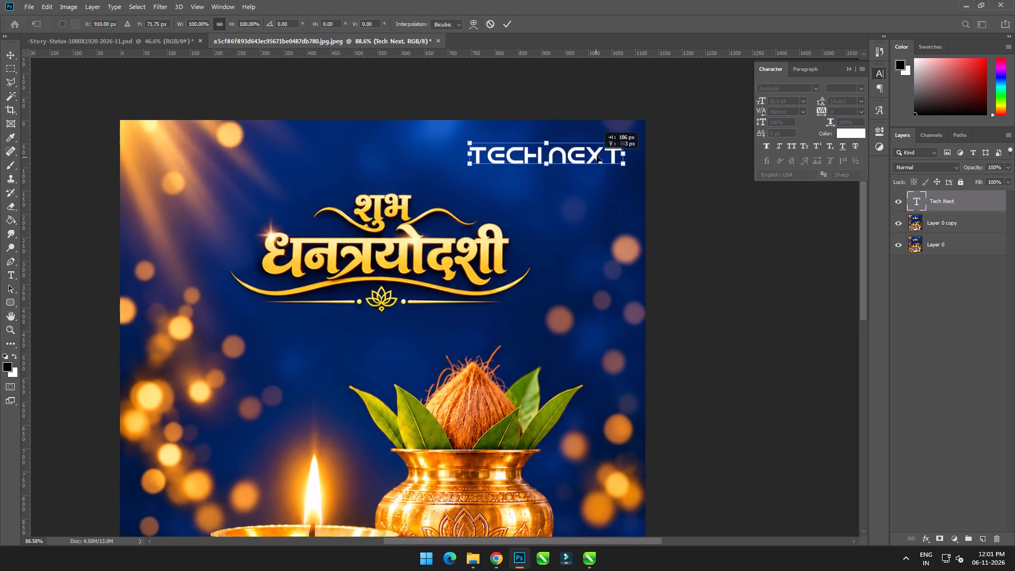
pyautogui.moveTo(597, 156); pyautogui.dragTo(597, 155)
pyautogui.click(510, 21)
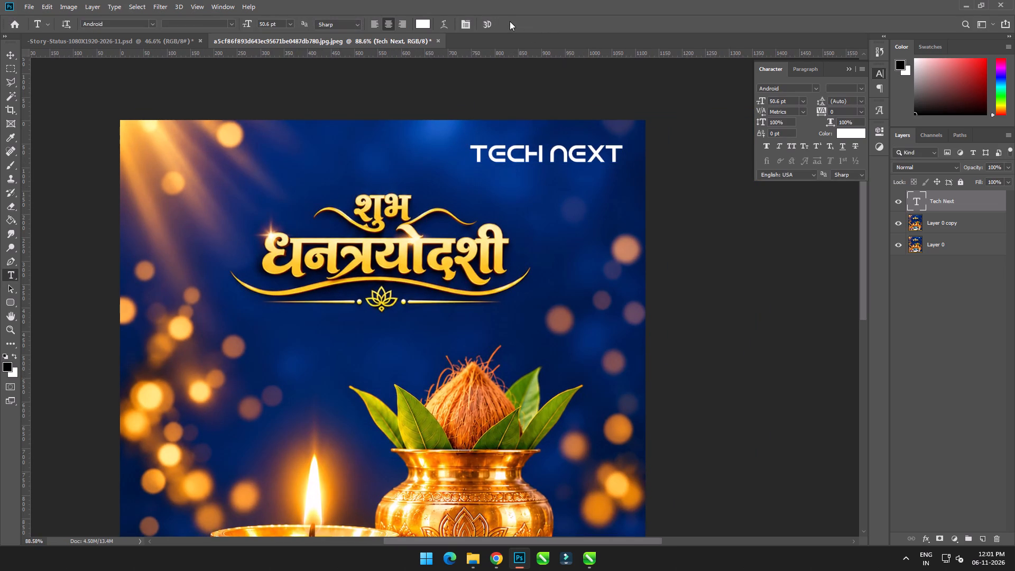
# Fine-tune the Tech Next text's position with nine small nudges up and ten toward the poster's right edge.
pyautogui.hotkey('ctrl', '0')
pyautogui.hotkey('ctrl', 'Up')
pyautogui.hotkey('ctrl', 'Up')
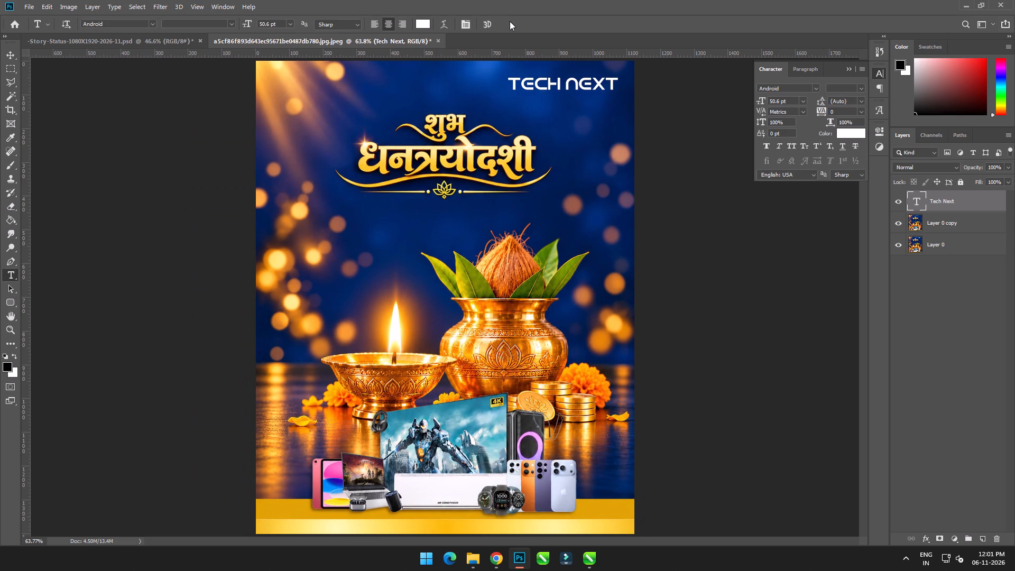
pyautogui.hotkey('ctrl', 'Up')
pyautogui.hotkey('ctrl', 'Up')
pyautogui.hotkey('ctrl', 'Up')
pyautogui.hotkey('ctrl', 'Up')
pyautogui.hotkey('ctrl', 'Up')
pyautogui.hotkey('ctrl', 'Up')
pyautogui.hotkey('ctrl', 'Up')
pyautogui.hotkey('ctrl', 'Right')
pyautogui.hotkey('ctrl', 'Right')
pyautogui.hotkey('ctrl', 'Right')
pyautogui.hotkey('ctrl', 'Right')
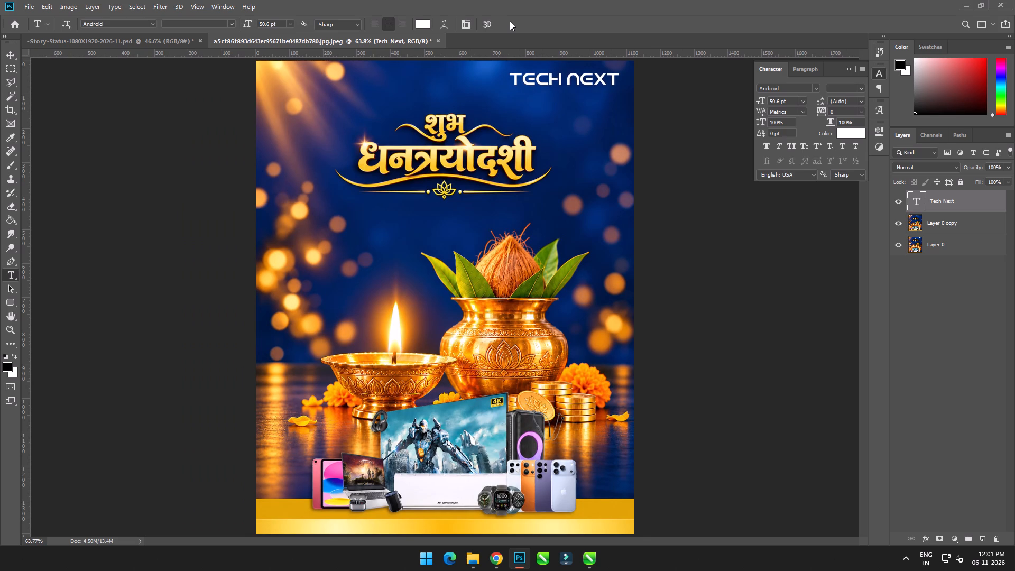
pyautogui.hotkey('ctrl', 'Right')
pyautogui.hotkey('ctrl', 'Right')
pyautogui.hotkey('ctrl', 'Right')
pyautogui.hotkey('ctrl', 'Right')
pyautogui.hotkey('ctrl', 'Right')
pyautogui.hotkey('ctrl', 'Right')
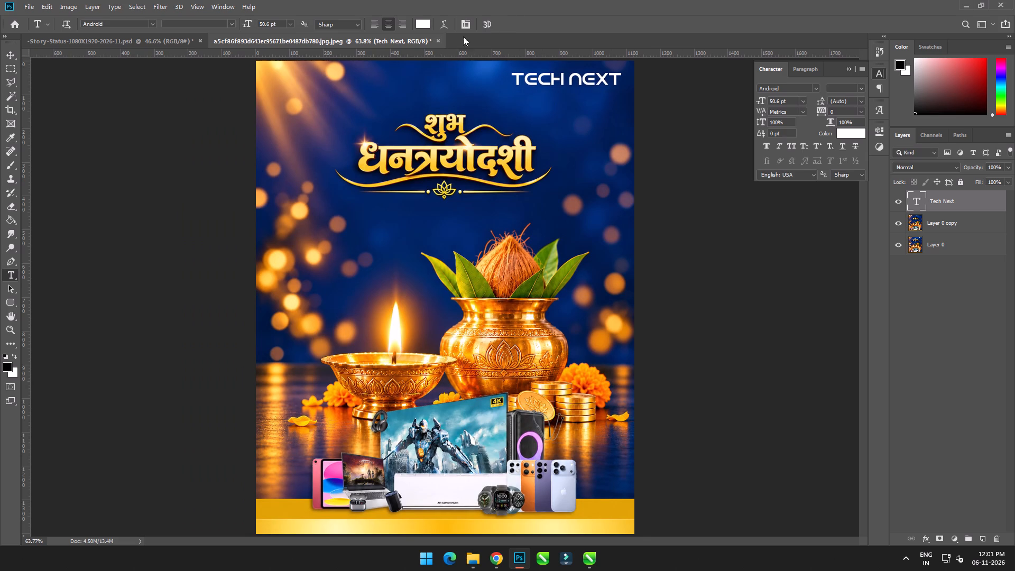
# Scale the Tech Next text up slightly from its lower-left corner to about 53.29 pt.
pyautogui.hotkey('ctrl', 't')
pyautogui.moveTo(512, 87); pyautogui.dragTo(506, 93)
pyautogui.click(511, 20)
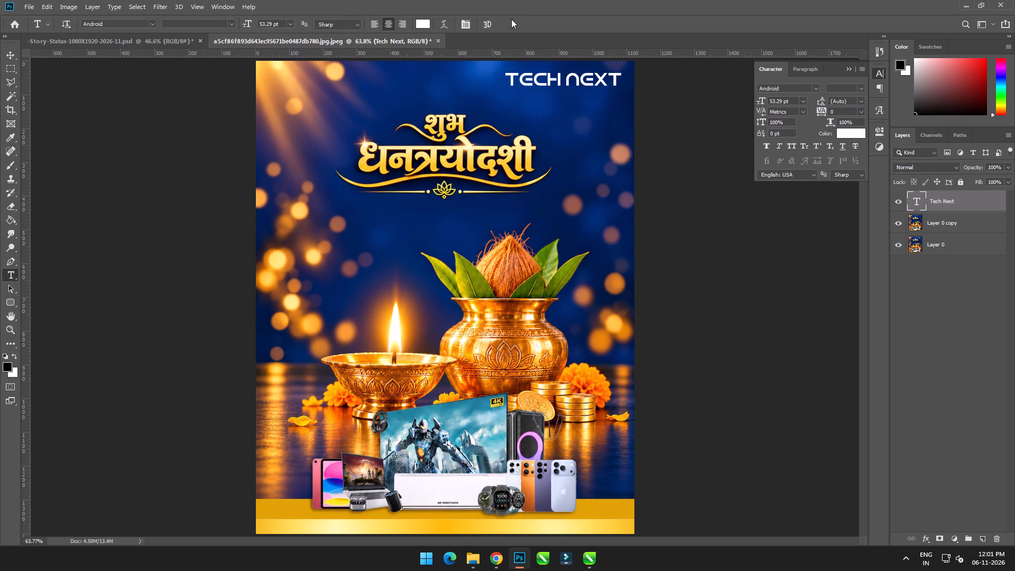
pyautogui.hotkey('ctrl', '0')
# Quick-export the Tech Next poster as a PNG named Happy-Dhanteras-2026-11 in the Insta Post folder, copying the file name to the clipboard.
pyautogui.click(24, 5)
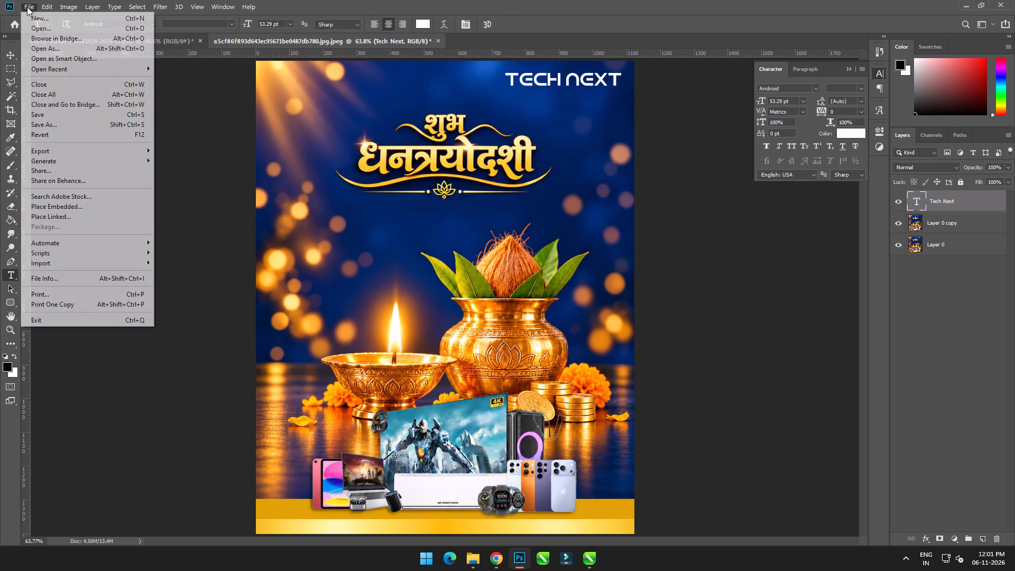
pyautogui.click(163, 150)
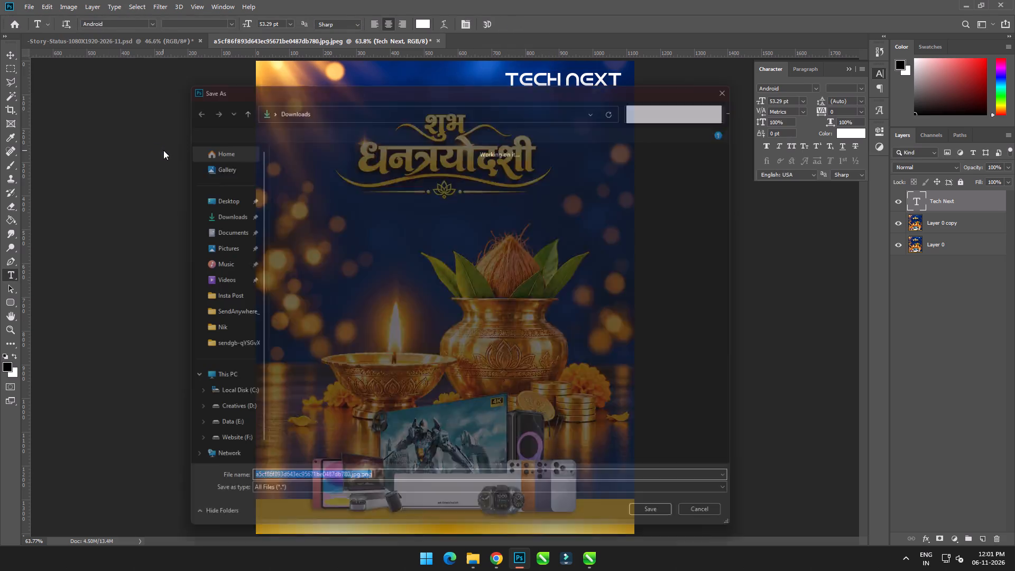
pyautogui.click(224, 298)
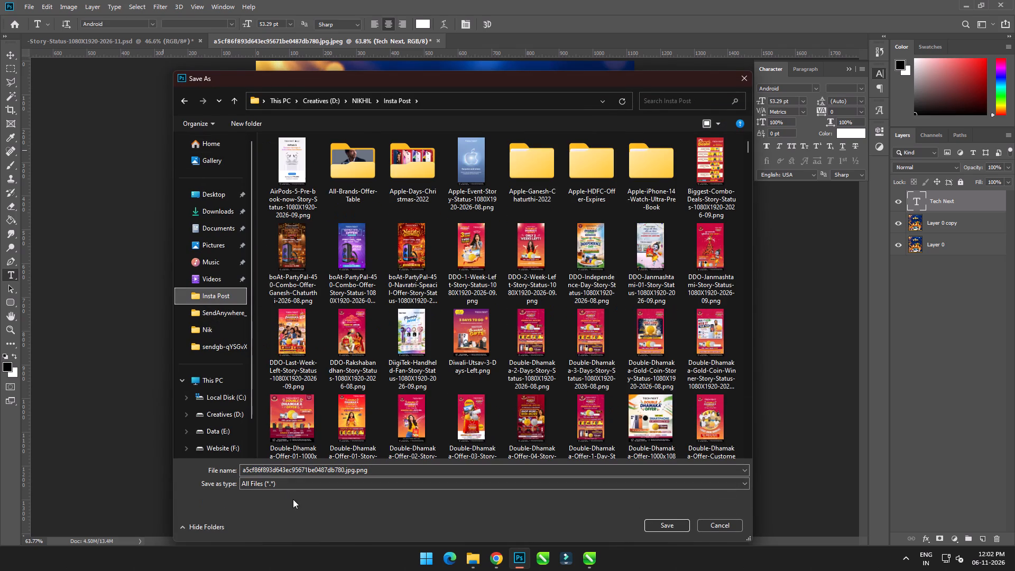
pyautogui.click(297, 467)
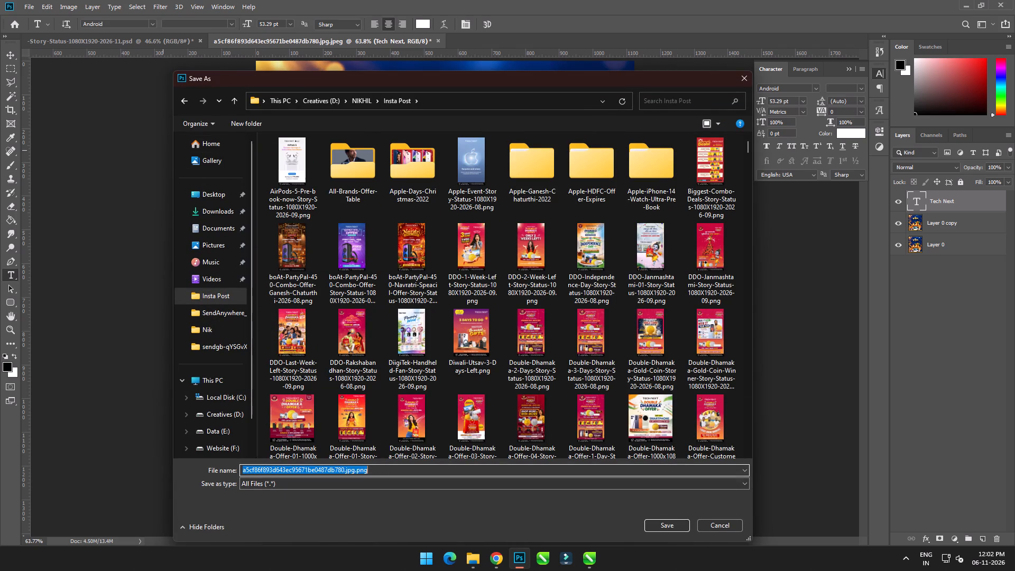
pyautogui.write('Dh')
pyautogui.press('BackSpace')
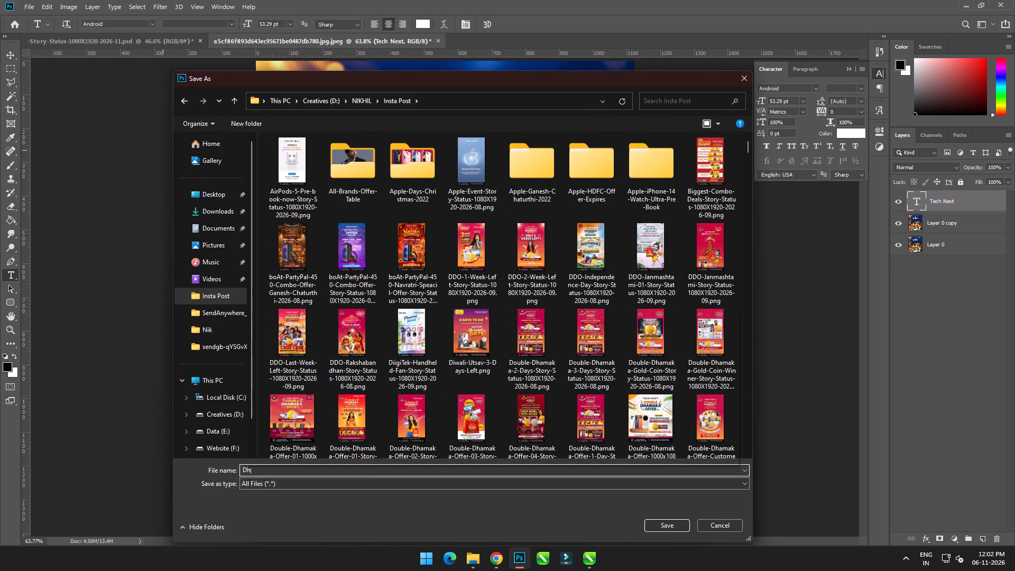
pyautogui.press('BackSpace')
pyautogui.write('Happy-Dhanter')
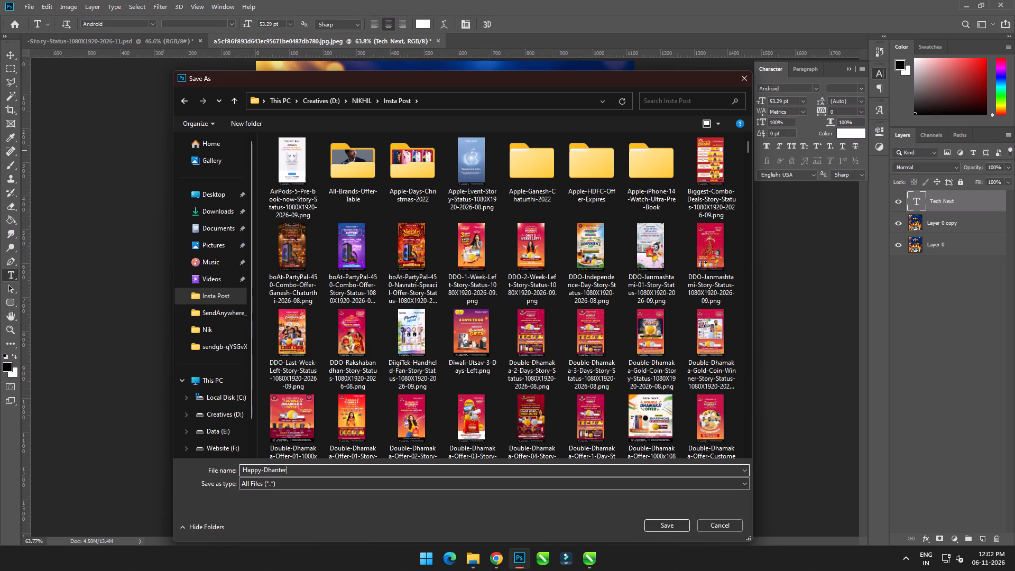
pyautogui.write('as')
pyautogui.hotkey('ctrl', 'a')
pyautogui.hotkey('ctrl', 'c')
pyautogui.hotkey('ctrl', 'c')
pyautogui.hotkey('ctrl', 'c')
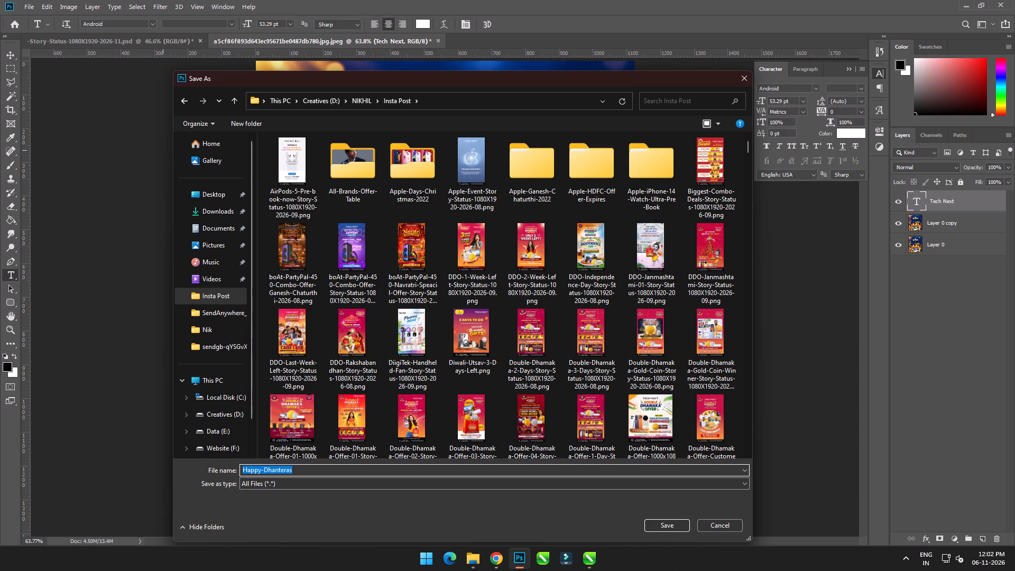
pyautogui.press('End')
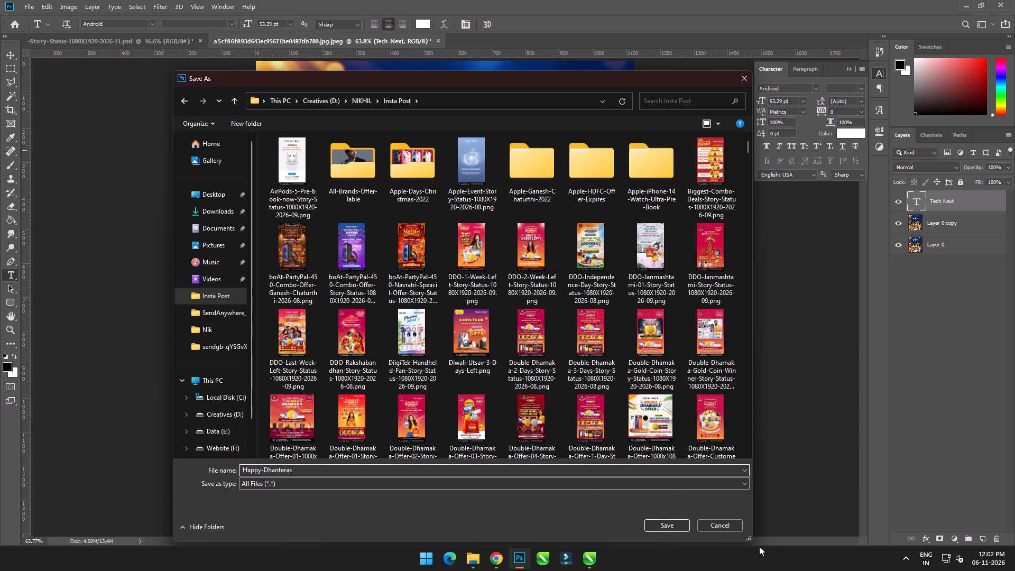
pyautogui.write('-2026-11')
pyautogui.hotkey('ctrl', 'a')
pyautogui.hotkey('ctrl', 'c')
pyautogui.hotkey('ctrl', 'c')
pyautogui.hotkey('ctrl', 'c')
pyautogui.press('Return')
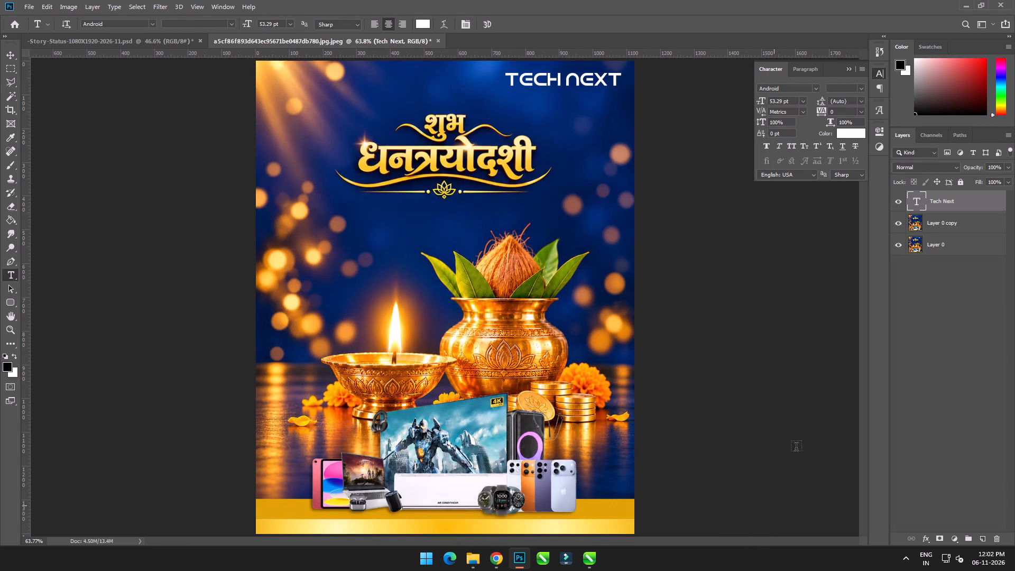
# Hide the Tech Next and Layer 0 copy layers so only the original Layer 0 poster shows, and switch to the Move tool.
pyautogui.moveTo(899, 203); pyautogui.dragTo(899, 221)
pyautogui.press('v')
pyautogui.press('v')
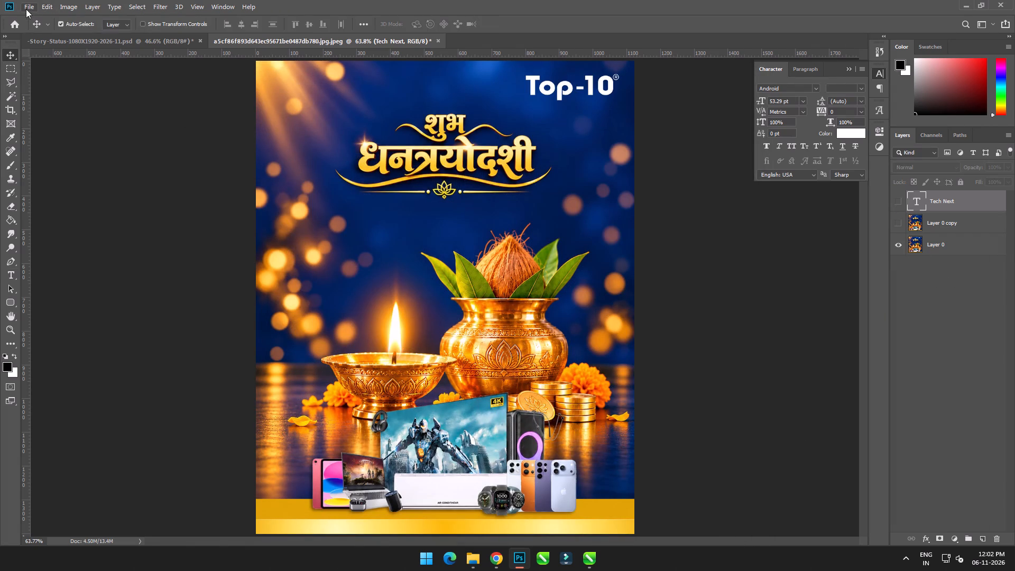
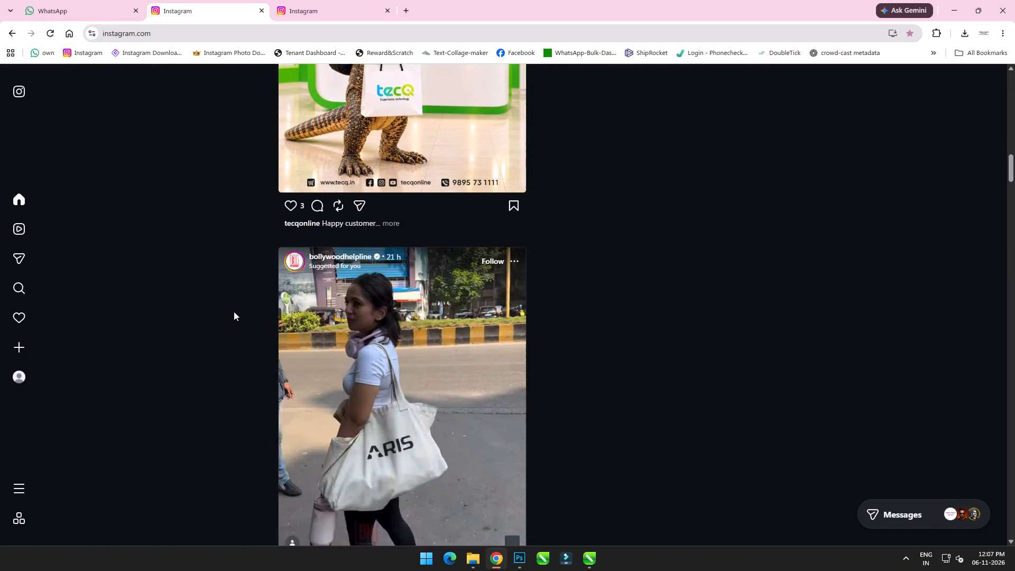
# Browse the posts in the Instagram home feed.
pyautogui.scroll(-9, 234, 311)
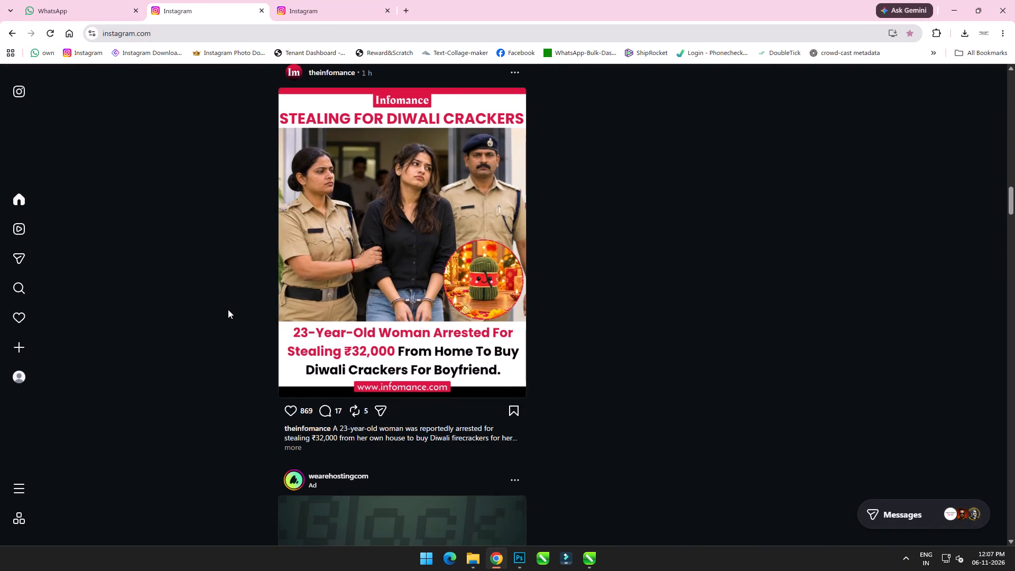
pyautogui.scroll(-8, 228, 309)
pyautogui.scroll(5, 208, 325)
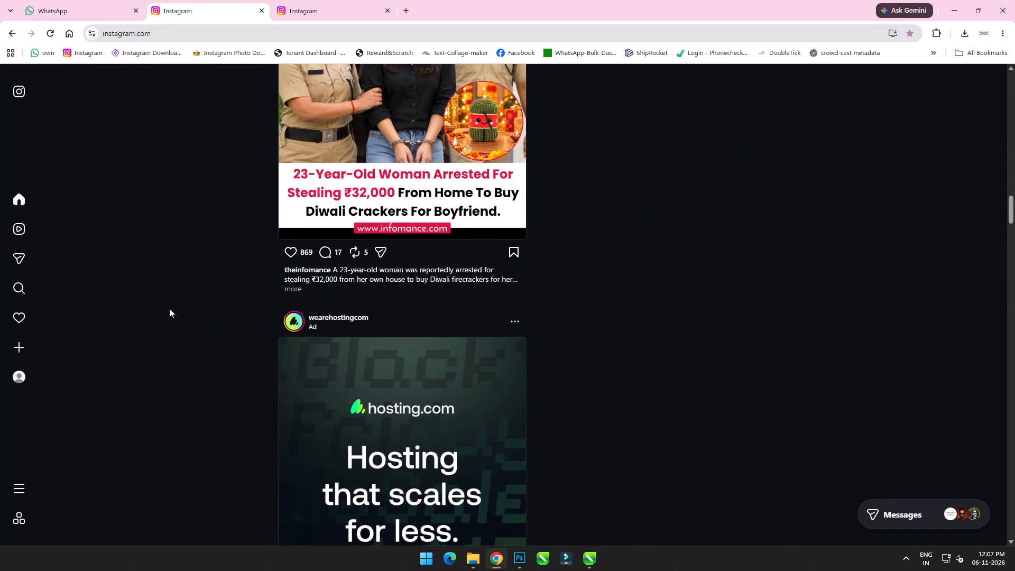
# Look through the post grid on the top10retail Instagram profile, which is open in the other browser tab.
pyautogui.click(281, 0)
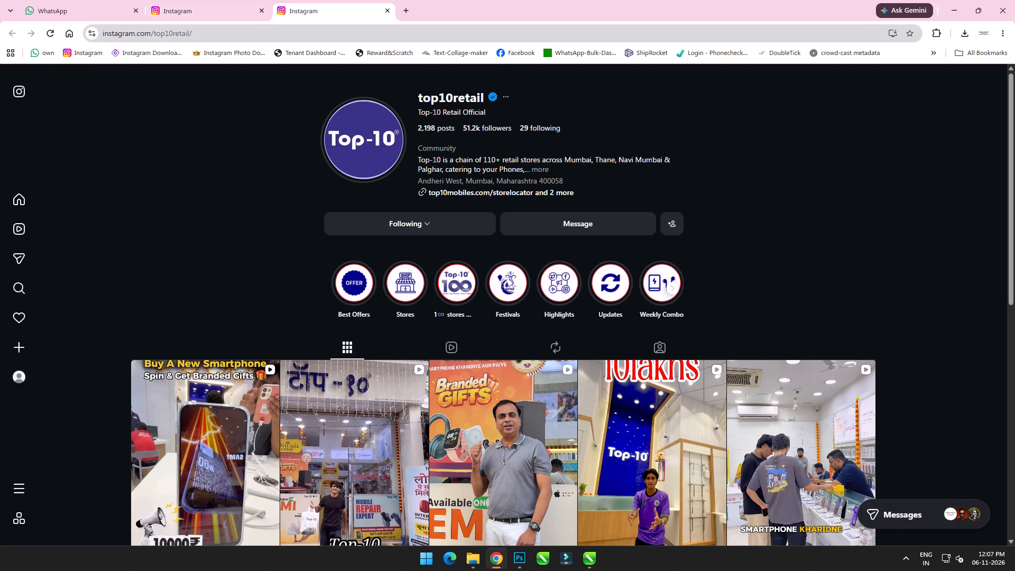
pyautogui.scroll(-3, 345, 313)
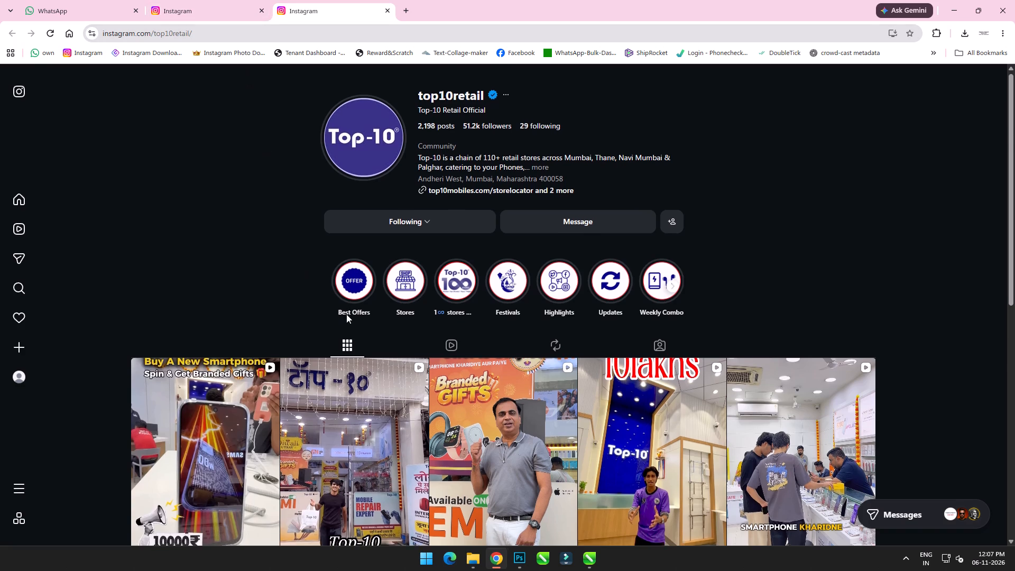
pyautogui.scroll(-3, 927, 519)
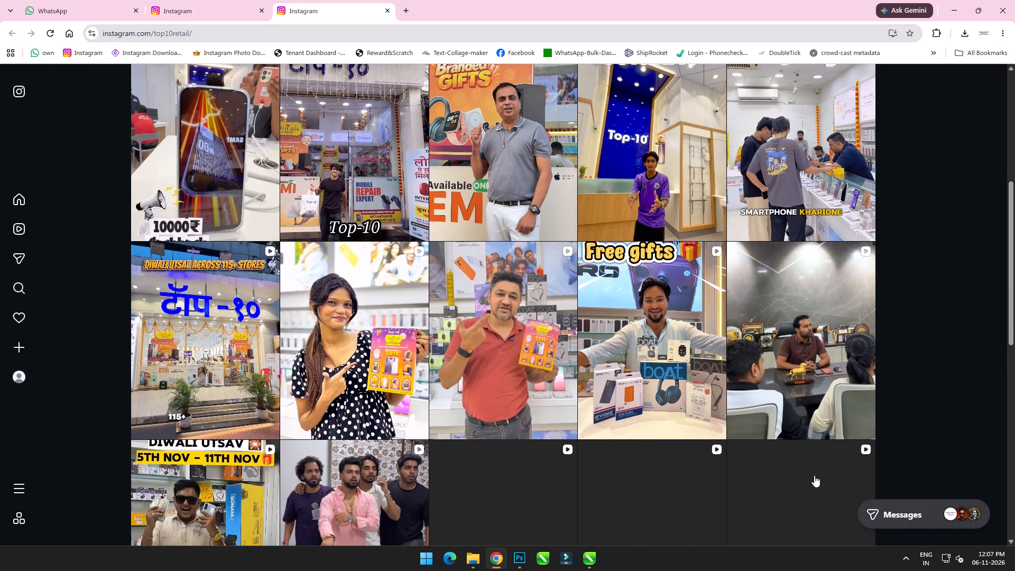
pyautogui.scroll(2, 962, 439)
pyautogui.scroll(-1, 962, 439)
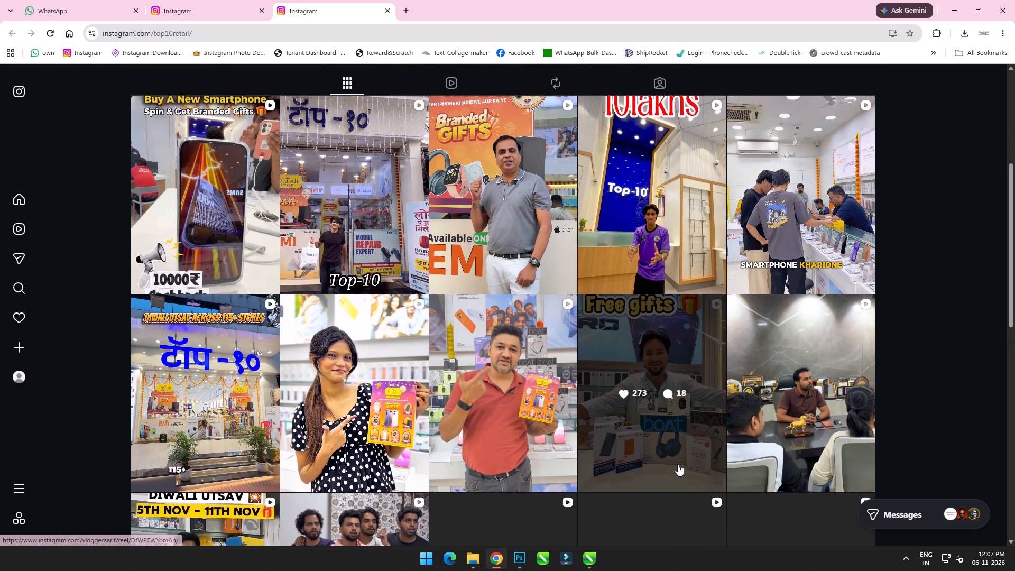
pyautogui.scroll(-3, 596, 469)
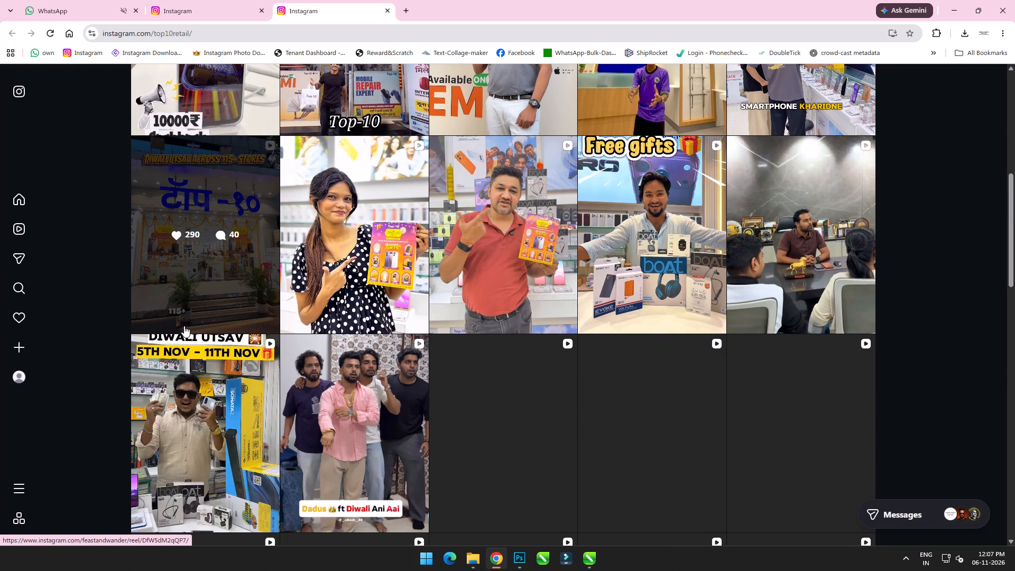
pyautogui.scroll(5, 919, 342)
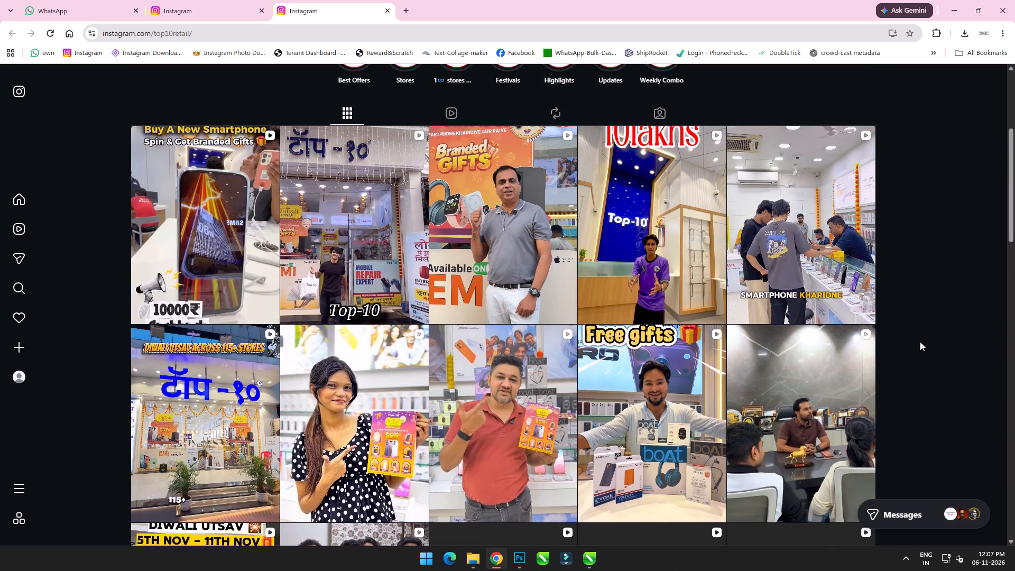
pyautogui.scroll(1, 920, 342)
pyautogui.scroll(-2, 807, 361)
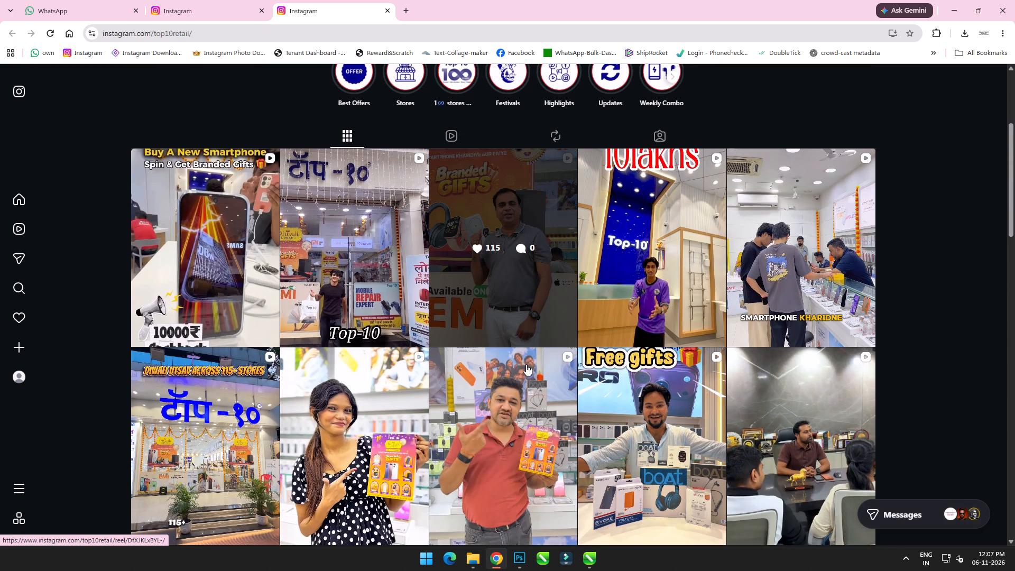
pyautogui.scroll(2, 524, 364)
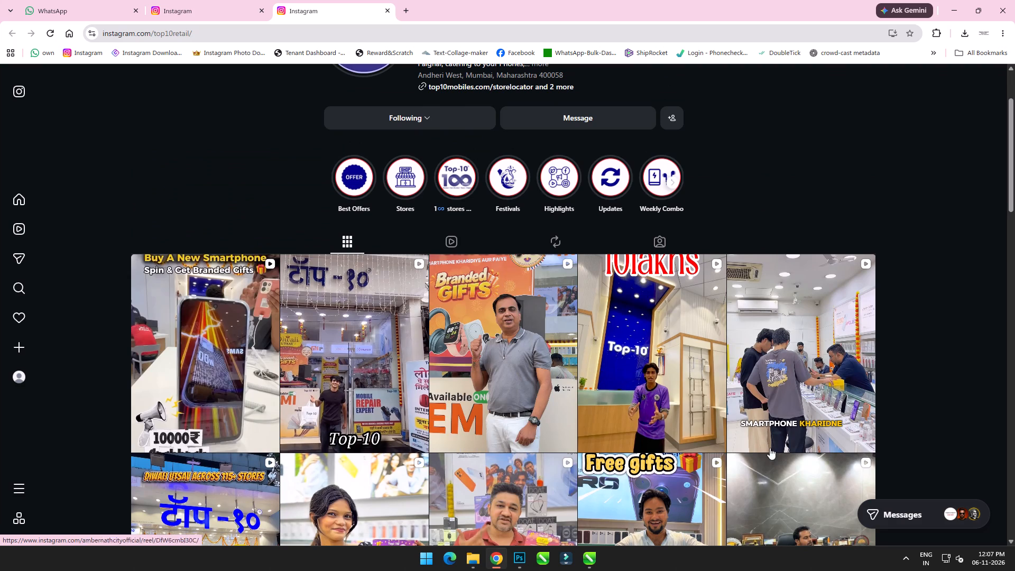
# Switch to Photoshop and close the Dhanteras poster JPEG without saving, leaving the 1080x1920 story status document open.
pyautogui.click(520, 556)
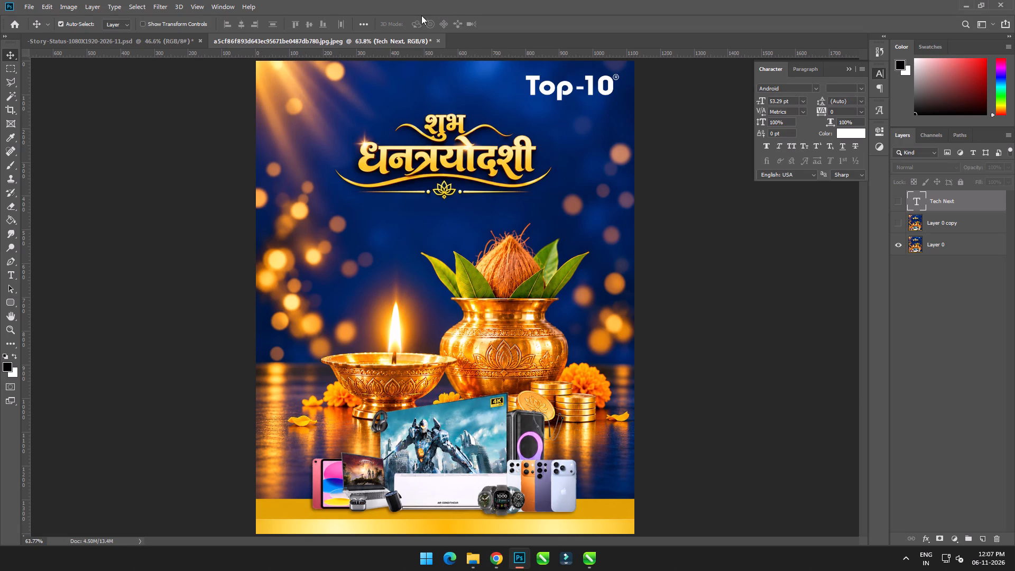
pyautogui.click(437, 41)
pyautogui.click(506, 217)
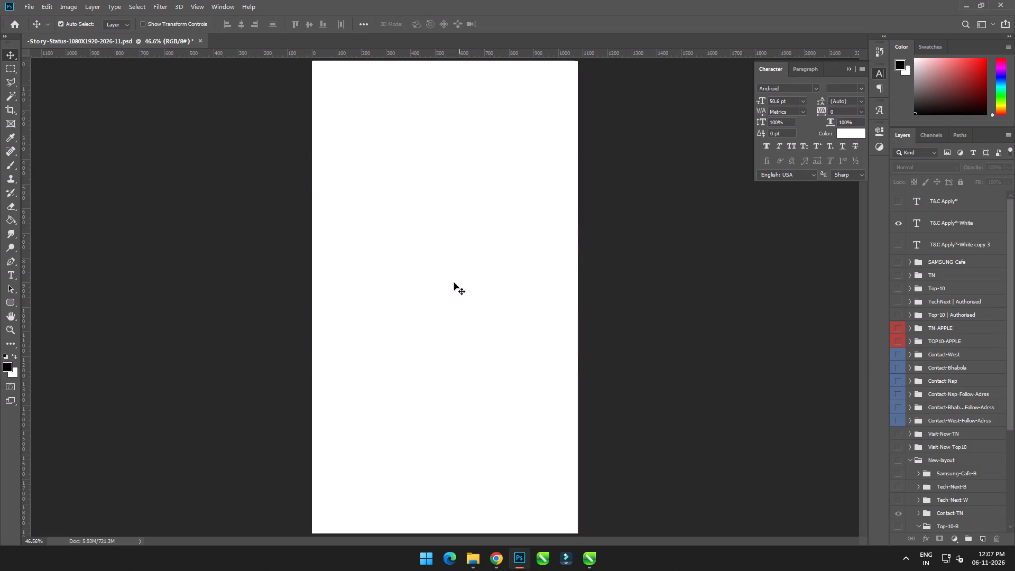
# Switch to the Downloads folder in File Explorer.
pyautogui.hotkey('alt', 'Tab')
pyautogui.hotkey('alt', 'Tab')
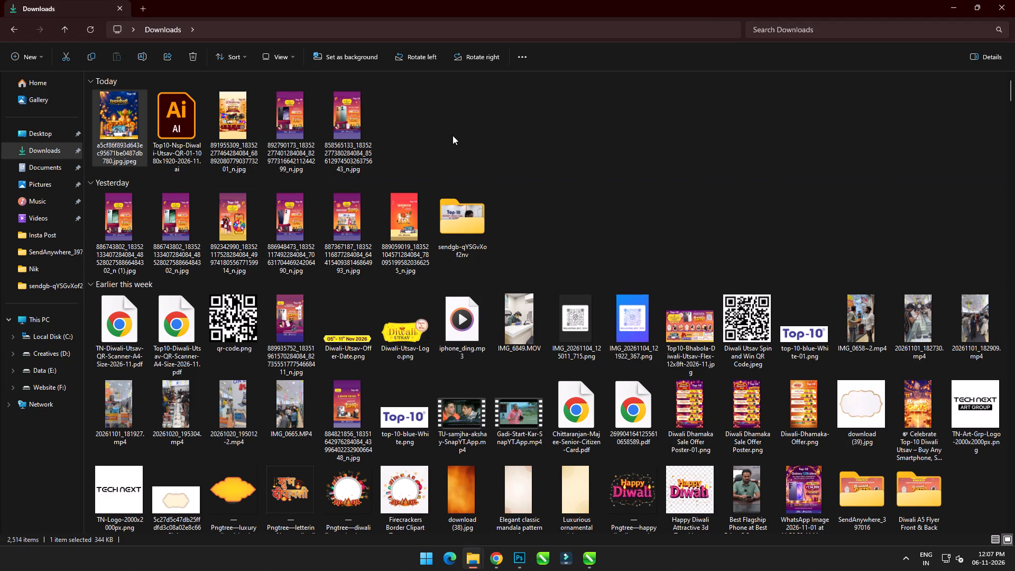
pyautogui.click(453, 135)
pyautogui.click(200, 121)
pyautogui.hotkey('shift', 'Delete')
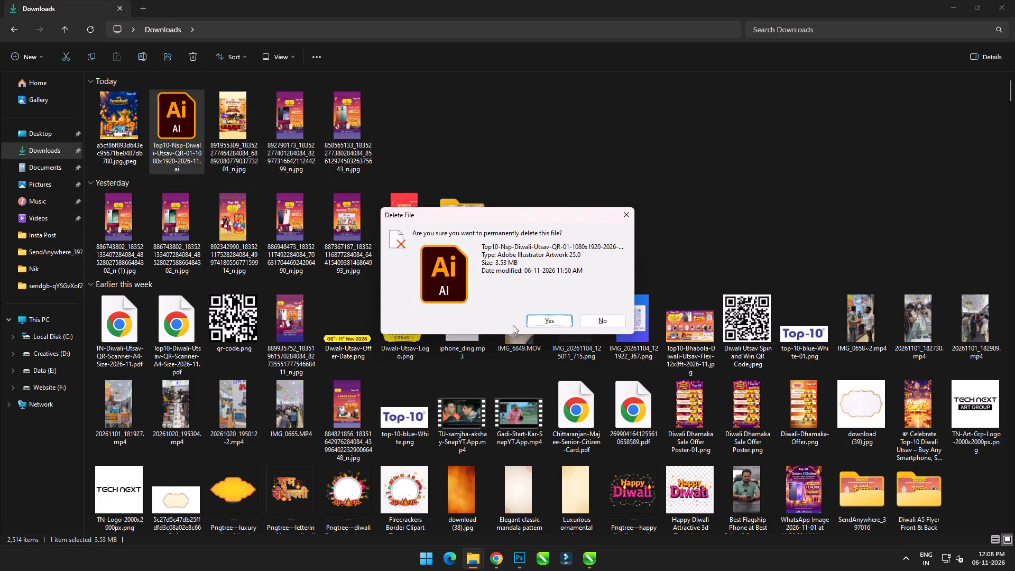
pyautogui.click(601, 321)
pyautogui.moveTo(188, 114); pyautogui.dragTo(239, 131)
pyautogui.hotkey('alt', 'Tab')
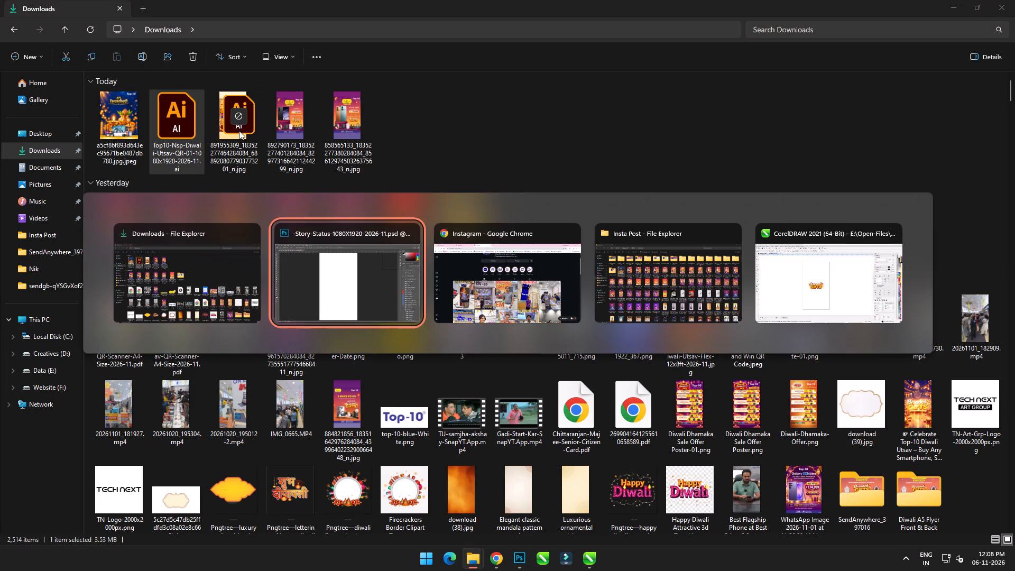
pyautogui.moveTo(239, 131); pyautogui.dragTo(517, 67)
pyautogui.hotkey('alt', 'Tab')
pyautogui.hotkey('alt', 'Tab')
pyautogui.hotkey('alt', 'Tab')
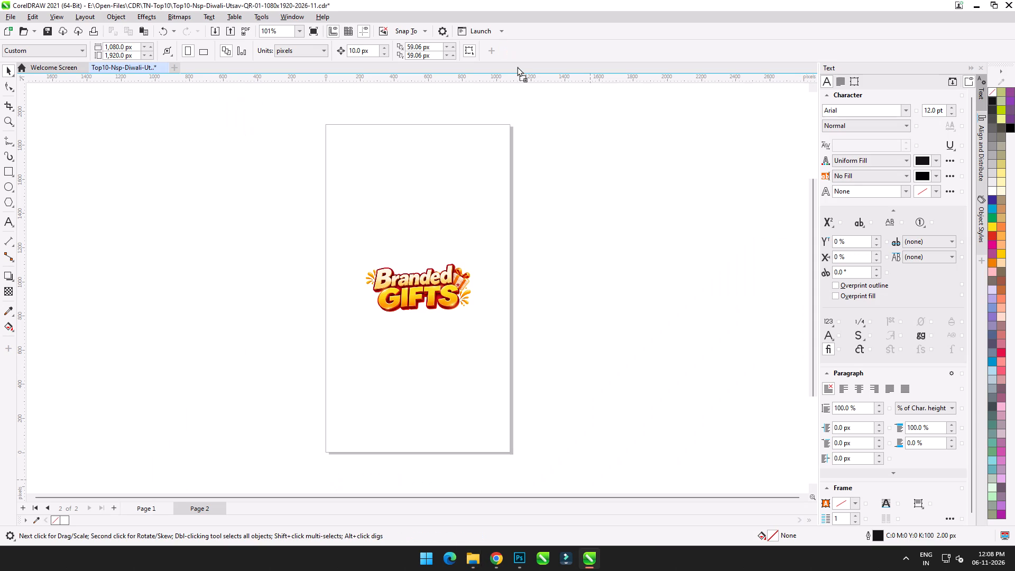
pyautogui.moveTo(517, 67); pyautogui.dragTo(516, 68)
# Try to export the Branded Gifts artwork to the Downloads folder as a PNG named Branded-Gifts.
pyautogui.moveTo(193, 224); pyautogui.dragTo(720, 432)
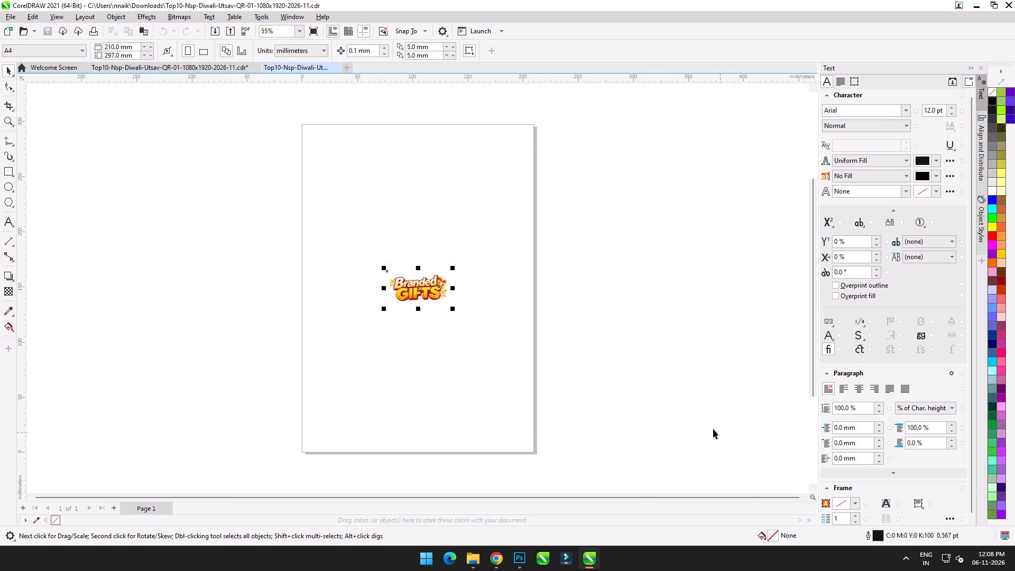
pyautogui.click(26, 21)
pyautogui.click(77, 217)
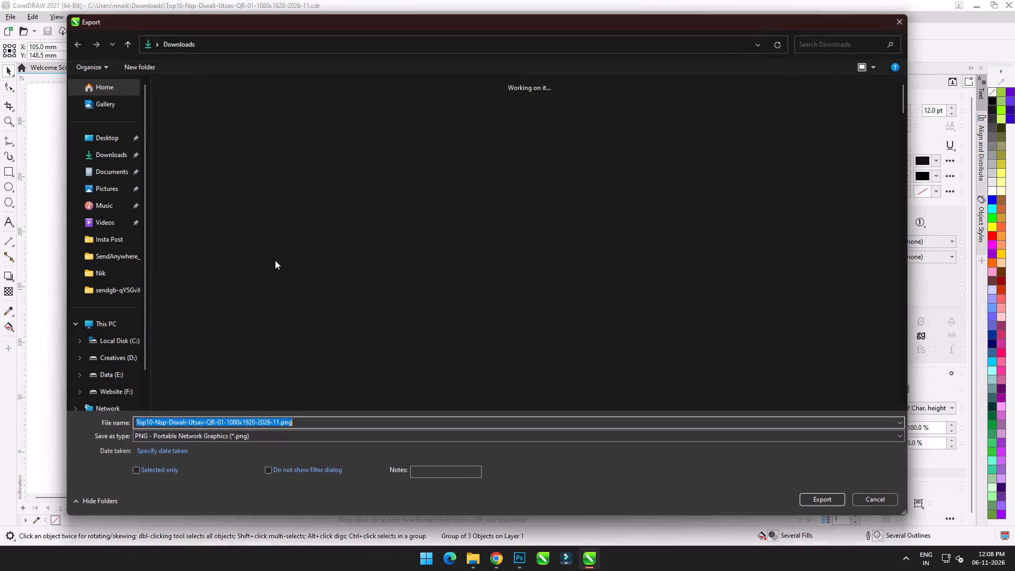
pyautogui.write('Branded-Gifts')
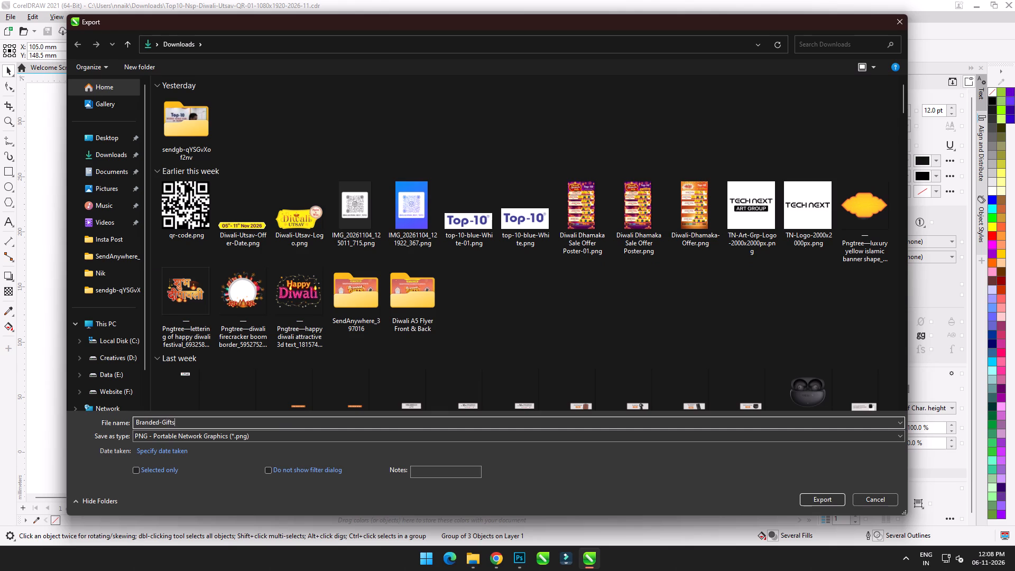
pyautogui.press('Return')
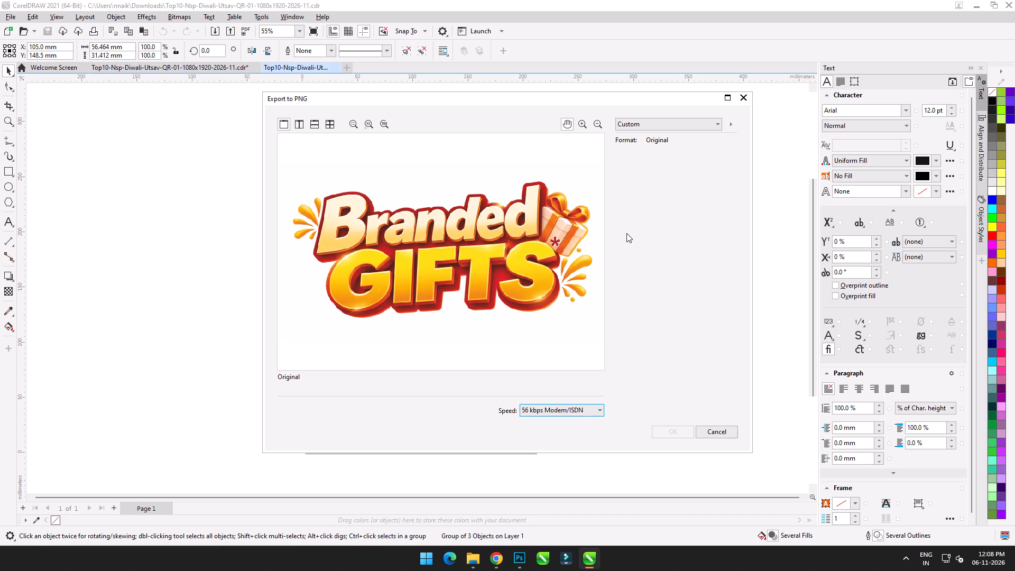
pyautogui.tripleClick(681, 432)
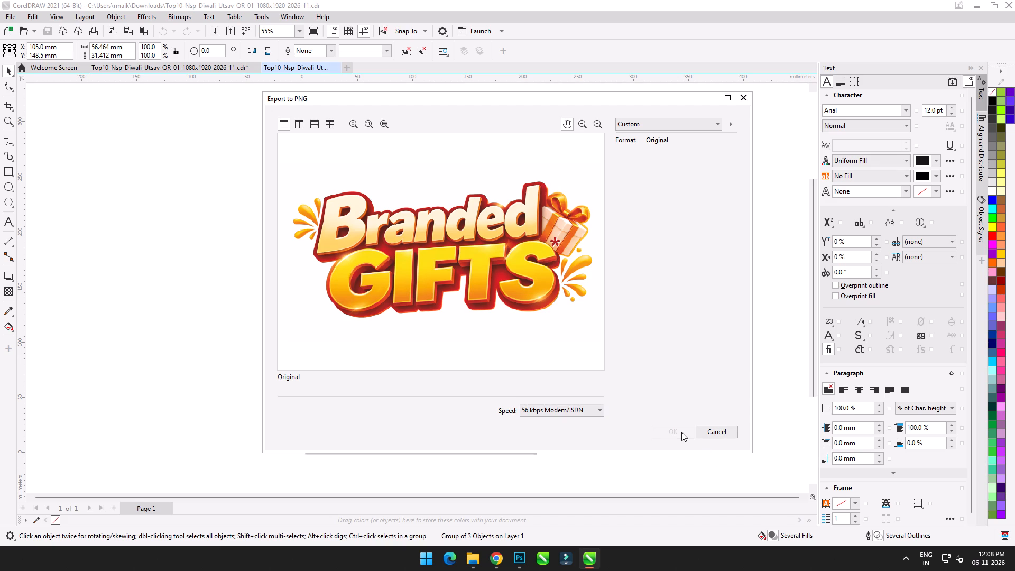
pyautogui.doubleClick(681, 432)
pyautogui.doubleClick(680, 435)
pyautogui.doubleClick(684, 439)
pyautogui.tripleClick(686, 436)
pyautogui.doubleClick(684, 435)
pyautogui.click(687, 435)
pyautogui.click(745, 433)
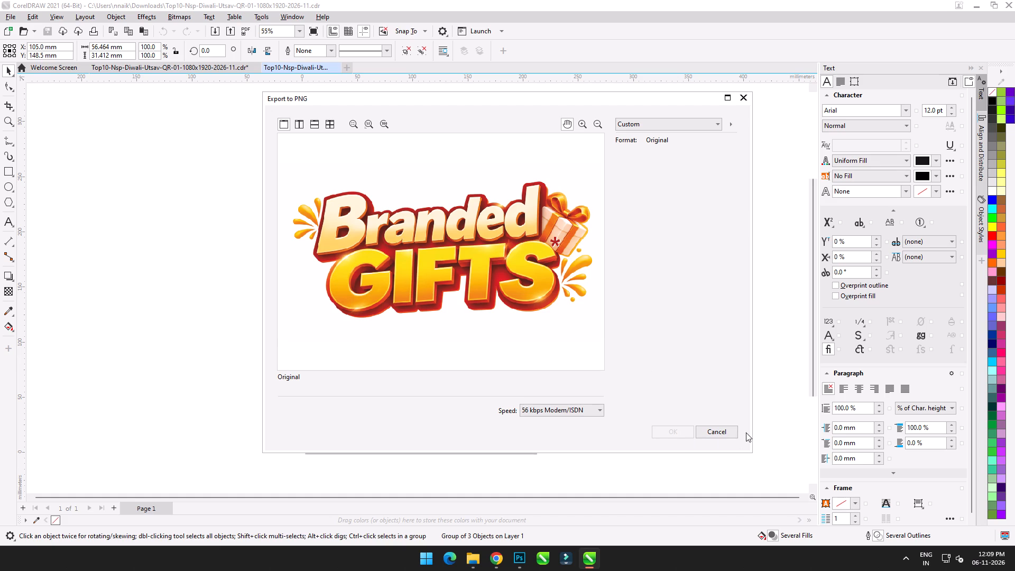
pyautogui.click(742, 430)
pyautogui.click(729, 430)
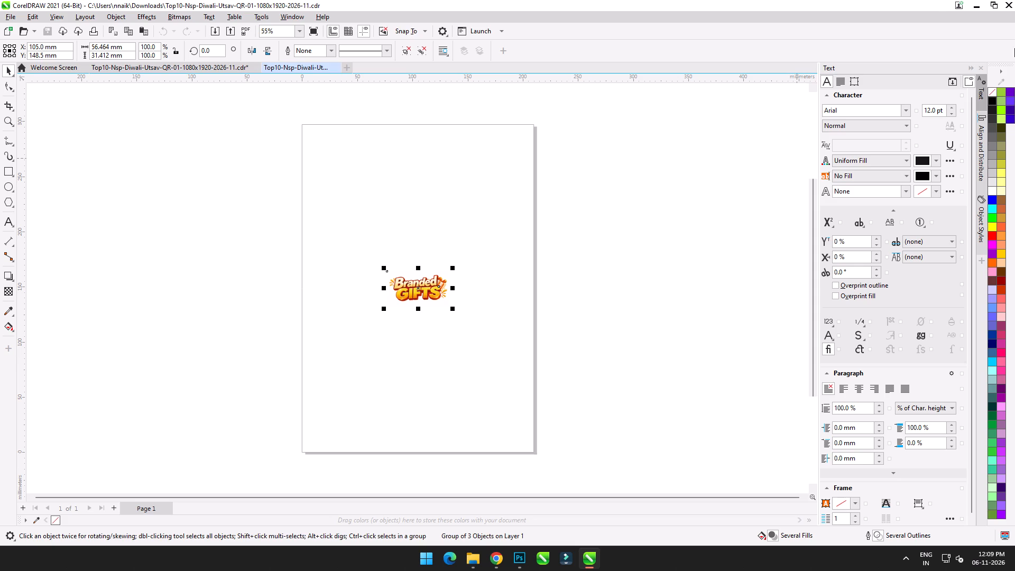
# Close the CorelDRAW window holding the Diwali Utsav QR documents and answer its closing prompt.
pyautogui.click(1007, 0)
pyautogui.click(538, 297)
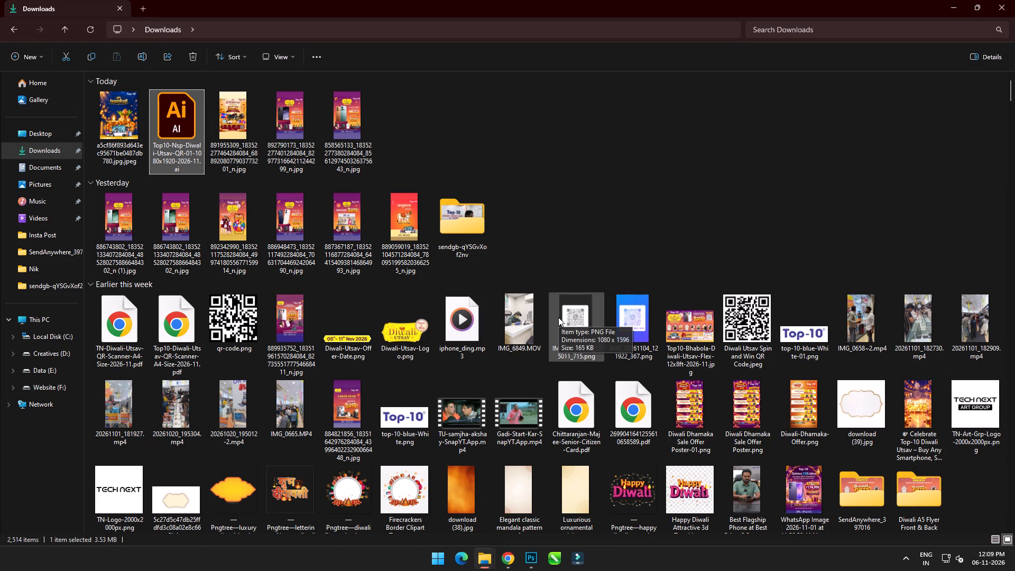
pyautogui.click(428, 121)
pyautogui.click(209, 114)
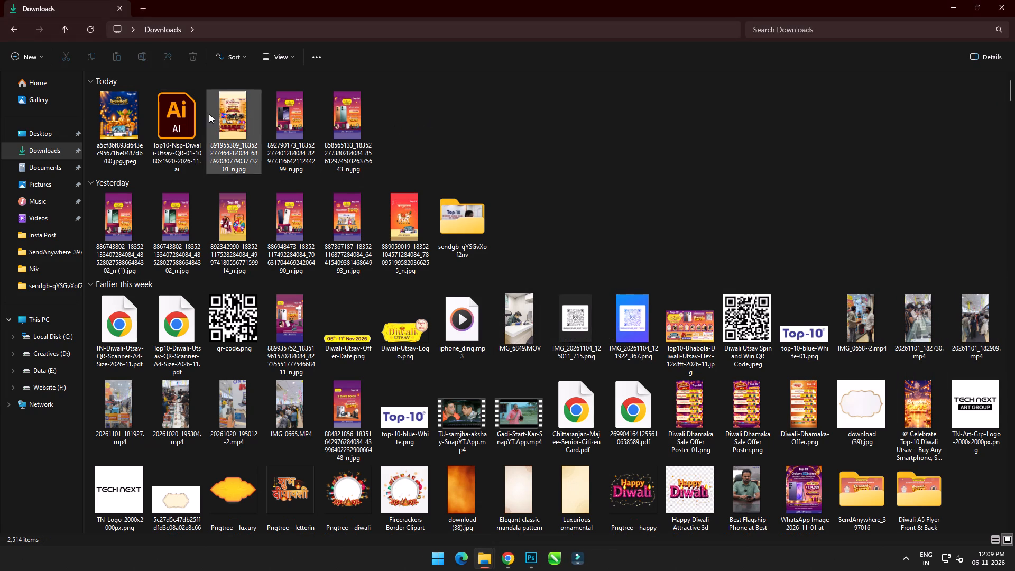
pyautogui.click(196, 112)
pyautogui.hotkey('shift', 'Delete')
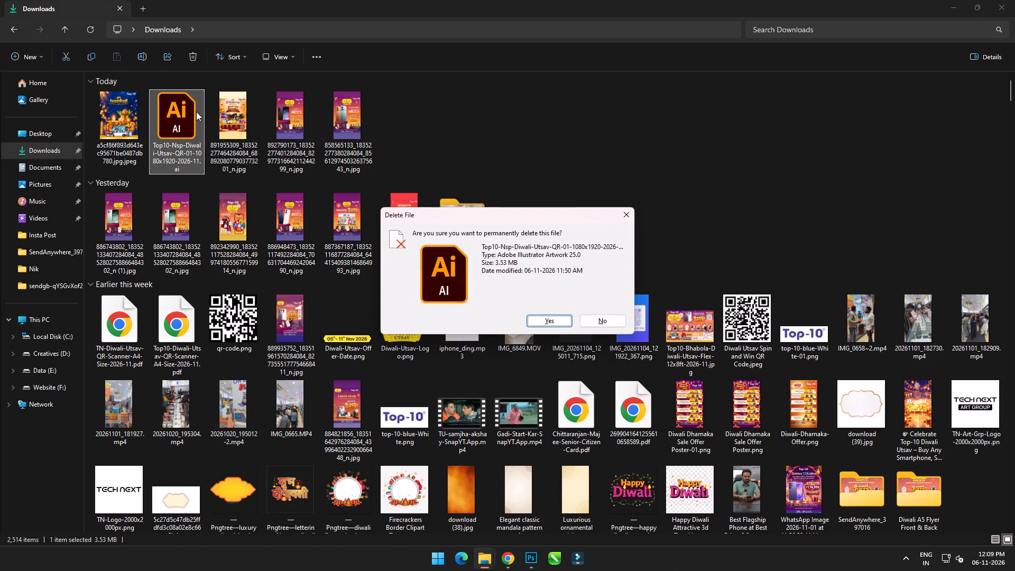
pyautogui.press('Return')
pyautogui.click(440, 110)
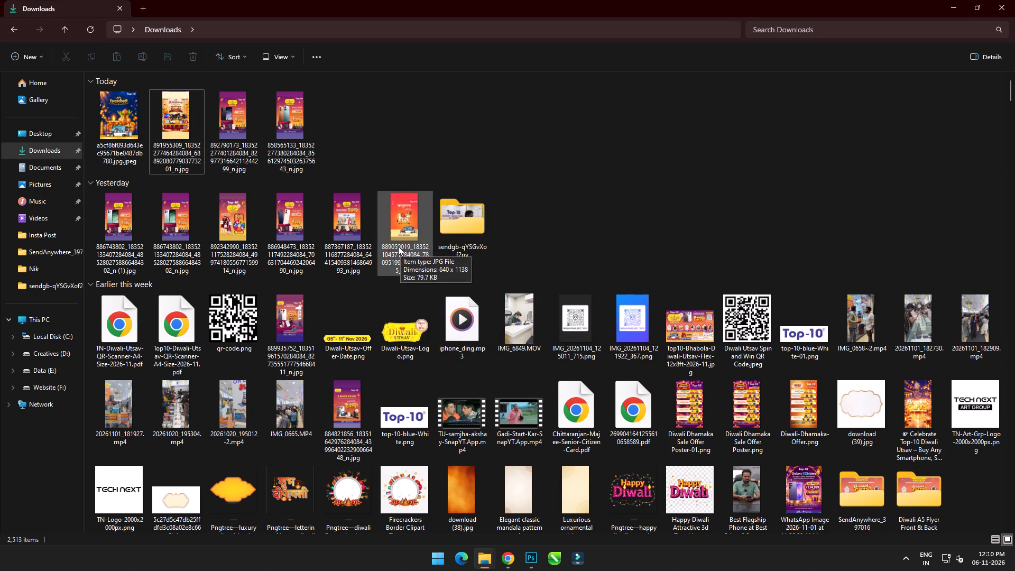
pyautogui.click(520, 109)
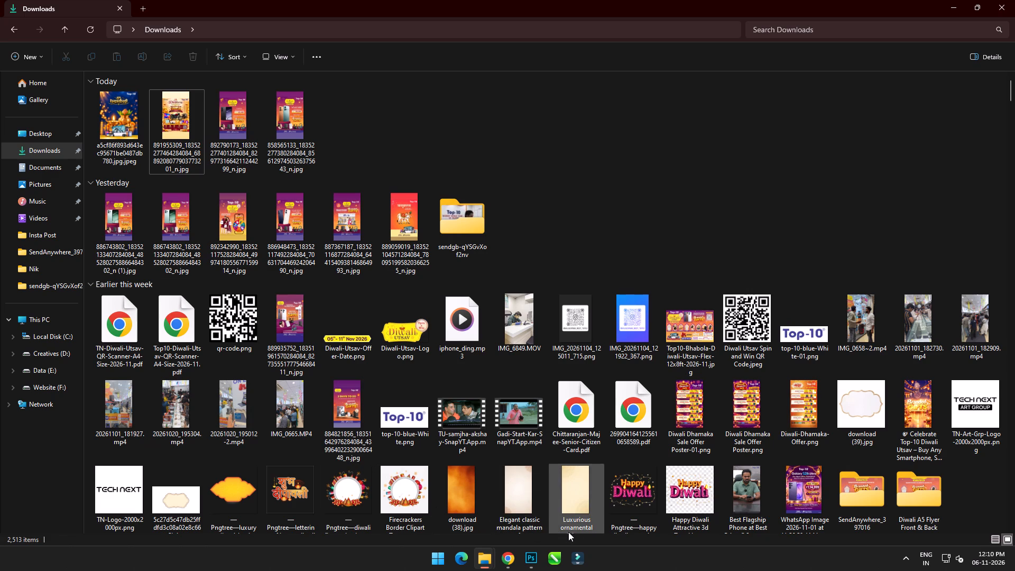
pyautogui.click(534, 560)
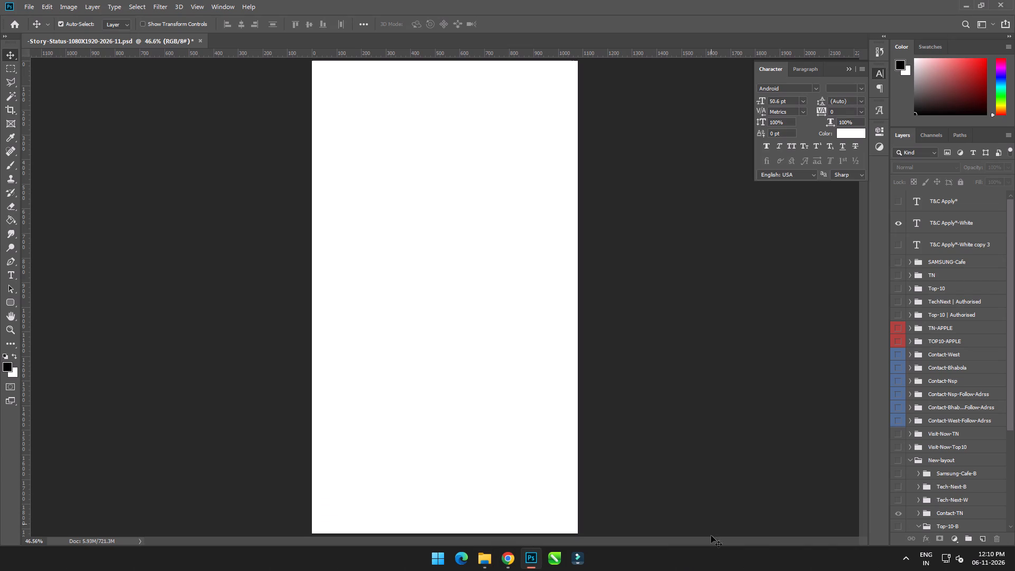
pyautogui.click(702, 570)
pyautogui.click(445, 557)
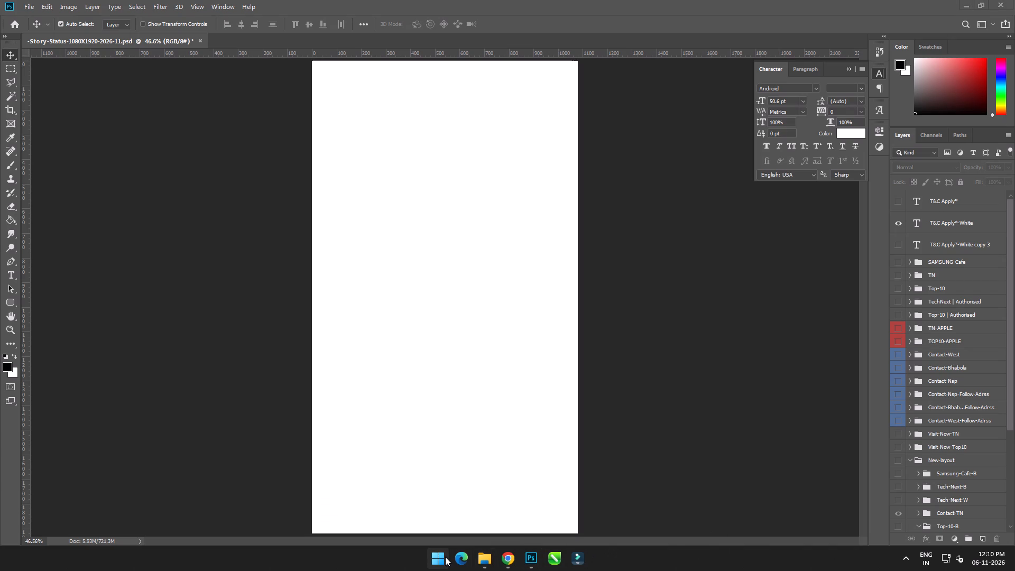